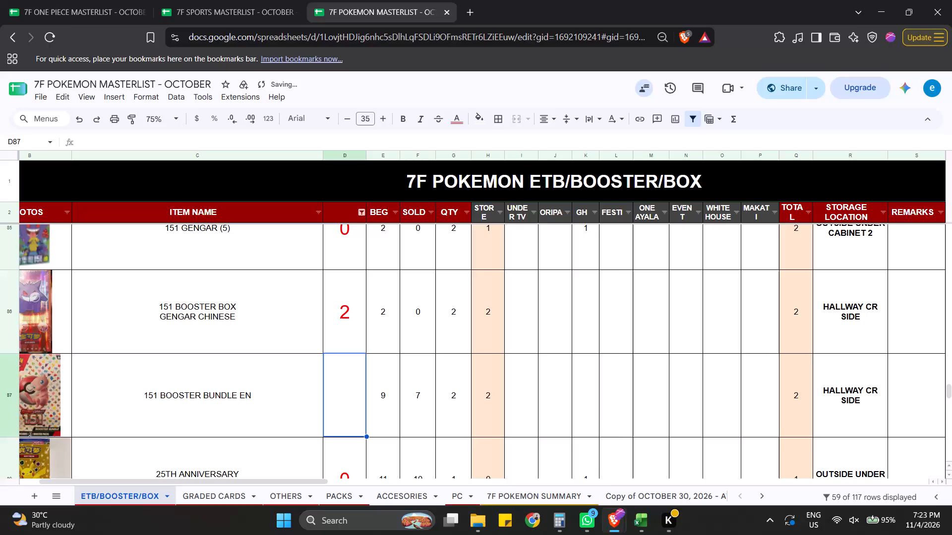
In column D, enter 2 for 151 Booster Bundle EN (row 87) and 1 for 151 Booster Bundle (row 90).
key(2)
key(Down)
key(Down)
key(Down)
key(Up)
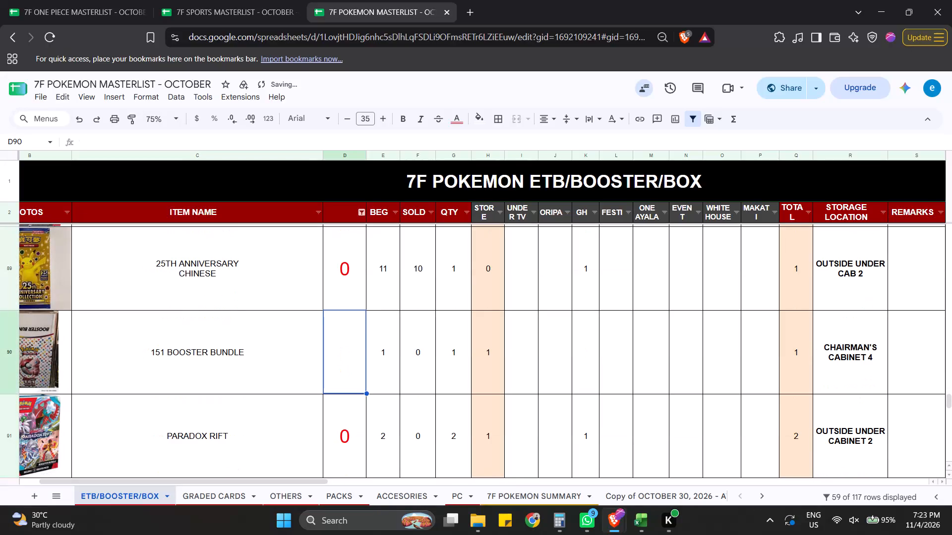
key(1)
key(Down)
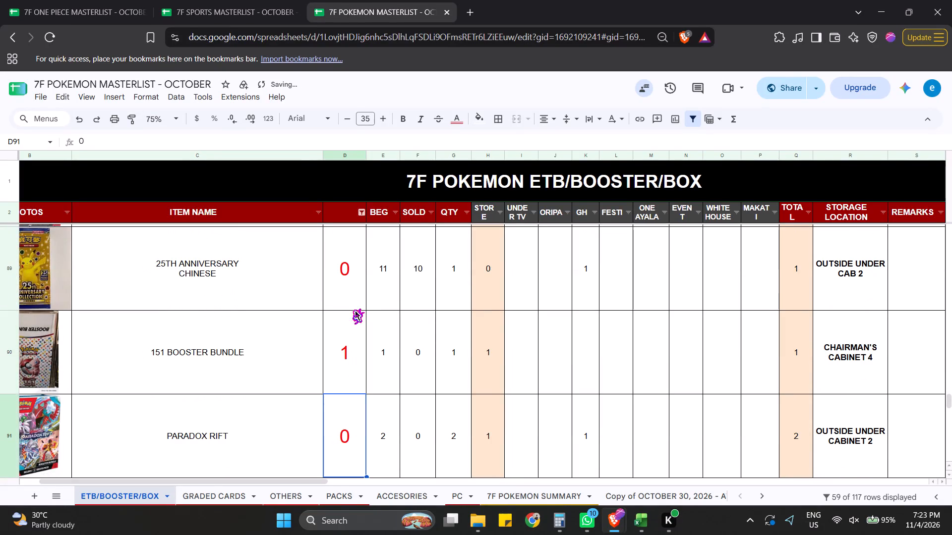
Enter 0 in column D for Phantasmal Booster Bundle, Pitch Black Booster Bundle and Pitch Black Build and Battle.
key(Down)
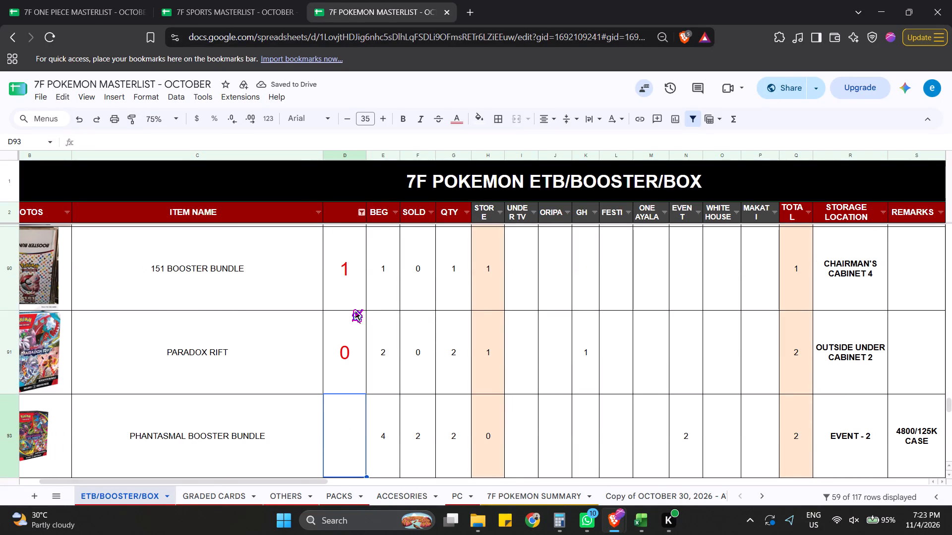
key(0)
key(Down)
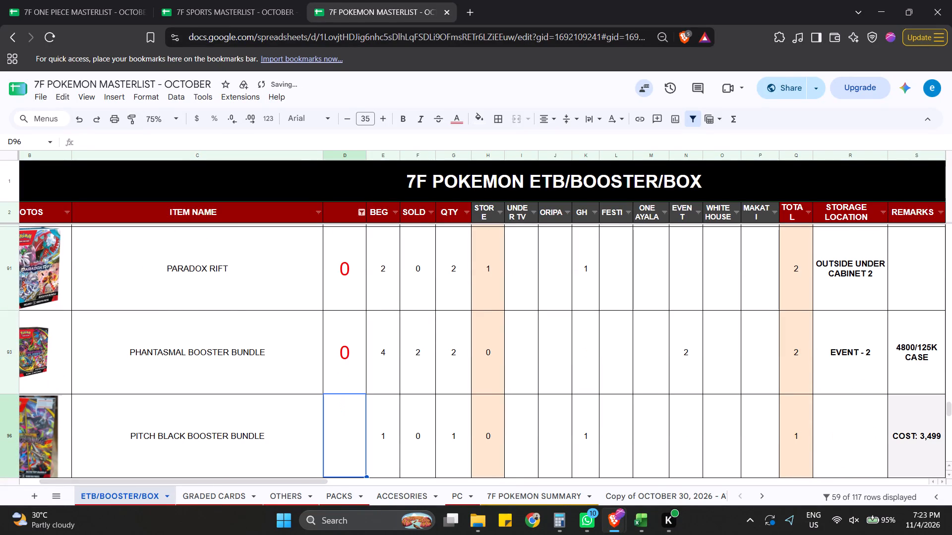
key(0)
key(Down)
key(0)
key(Down)
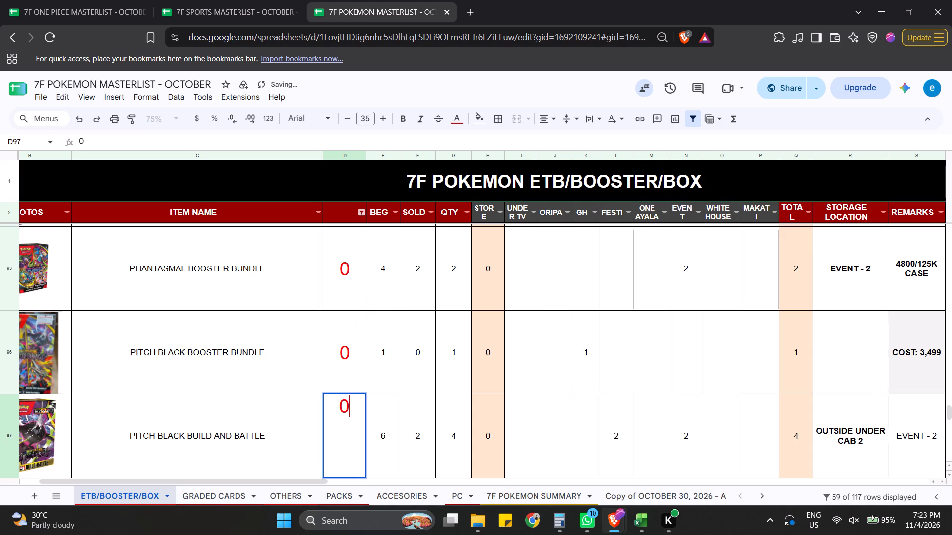
Enter 0 in column D for Prismatic Tin Can Box and 30th Celebration Mini Tin, skipping Ascended Heroes Mini Tin Box.
key(Down)
key(Down)
key(Down)
key(Up)
key(0)
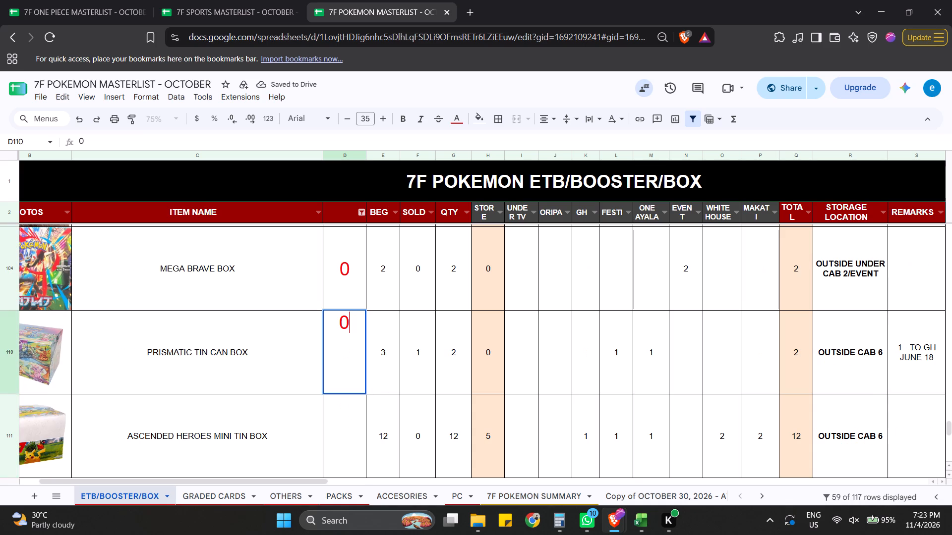
key(Down)
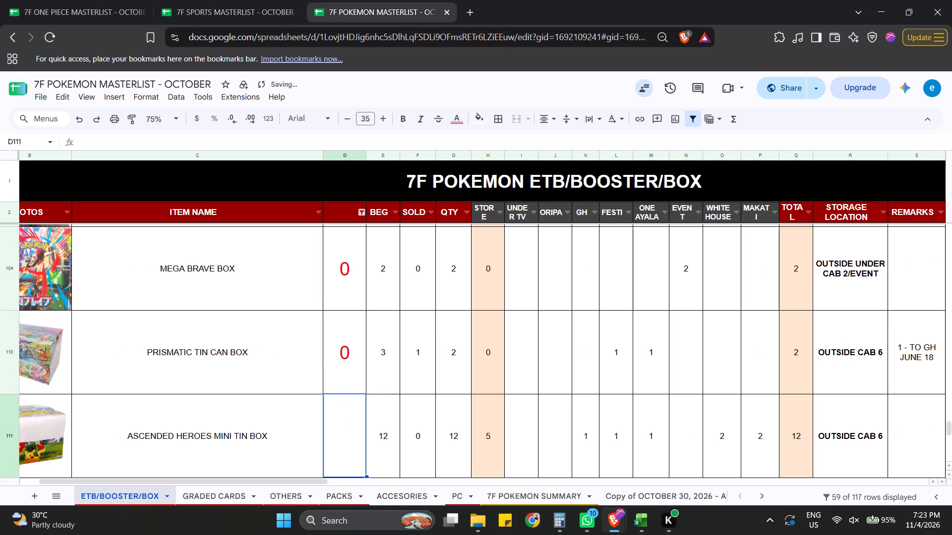
key(Up)
key(Down)
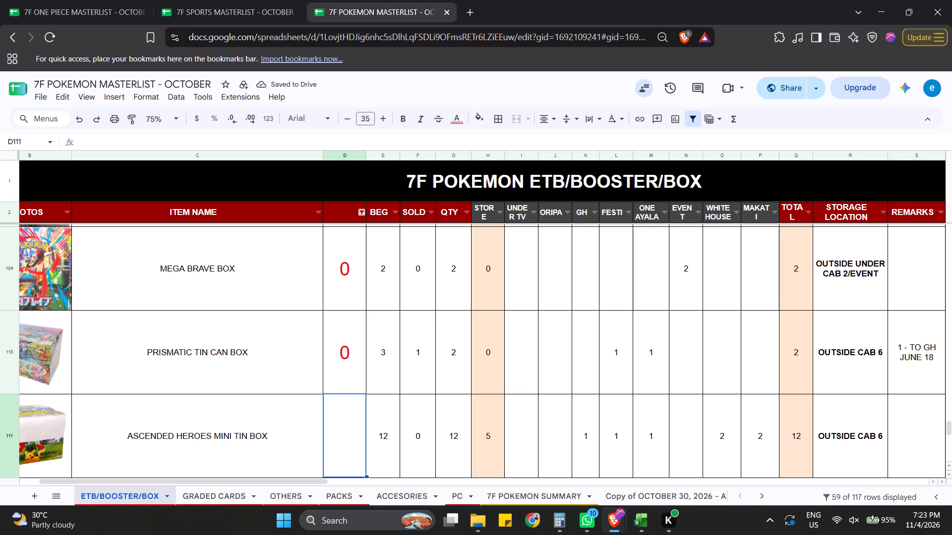
key(Down)
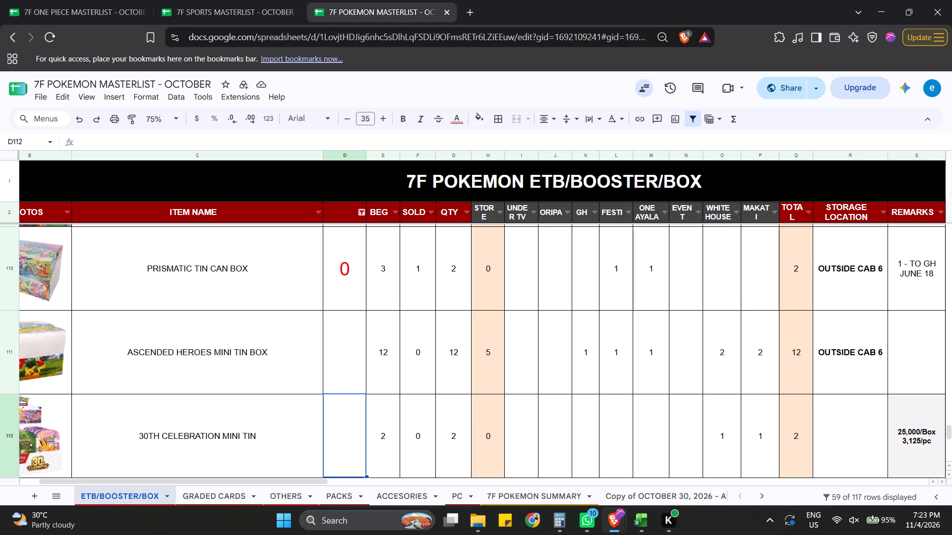
key(0)
key(Down)
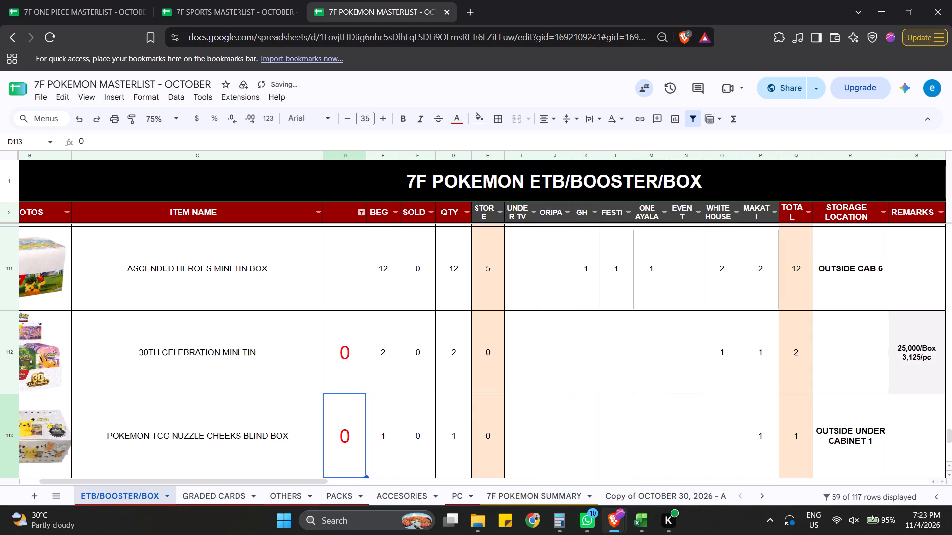
Enter 0 in column D for ME02 Phantasmal Flames Case and Pokemon Celebration Ultra Premium Collection UPC, skipping ME05 Expansion Booster.
key(Down)
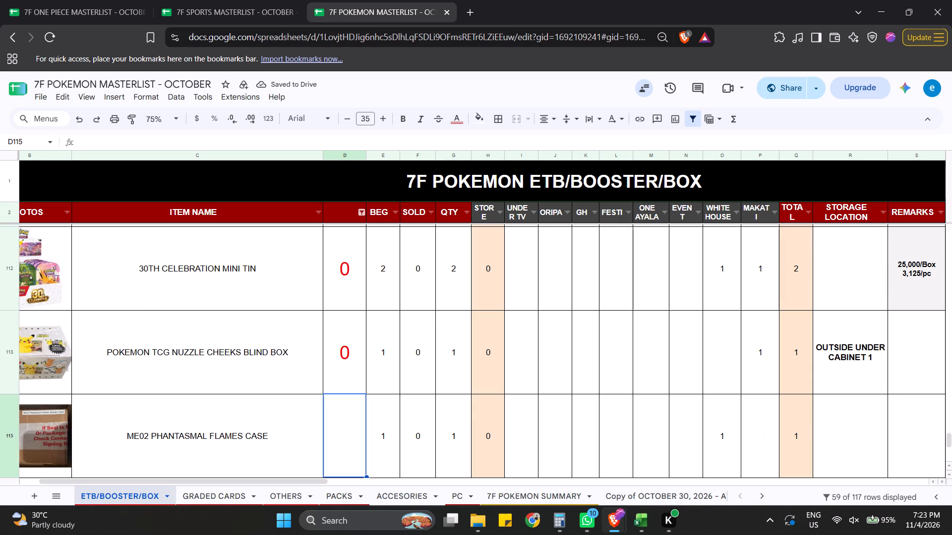
key(0)
key(Down)
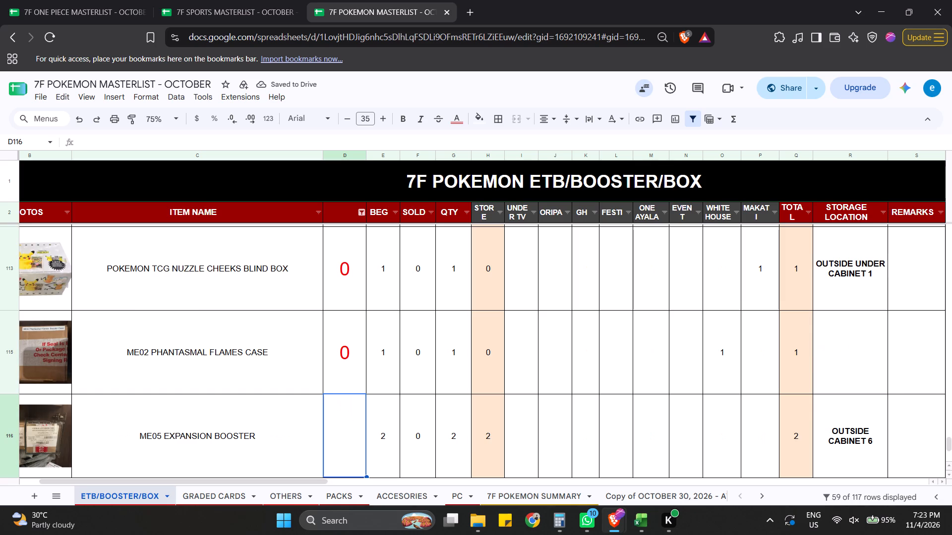
key(Down)
key(0)
key(Down)
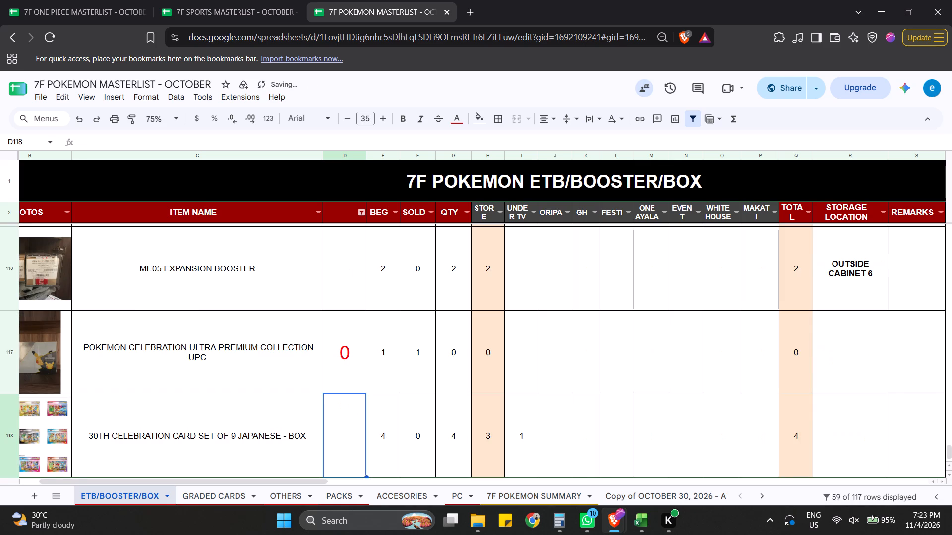
key(Down)
key(Up)
key(Down)
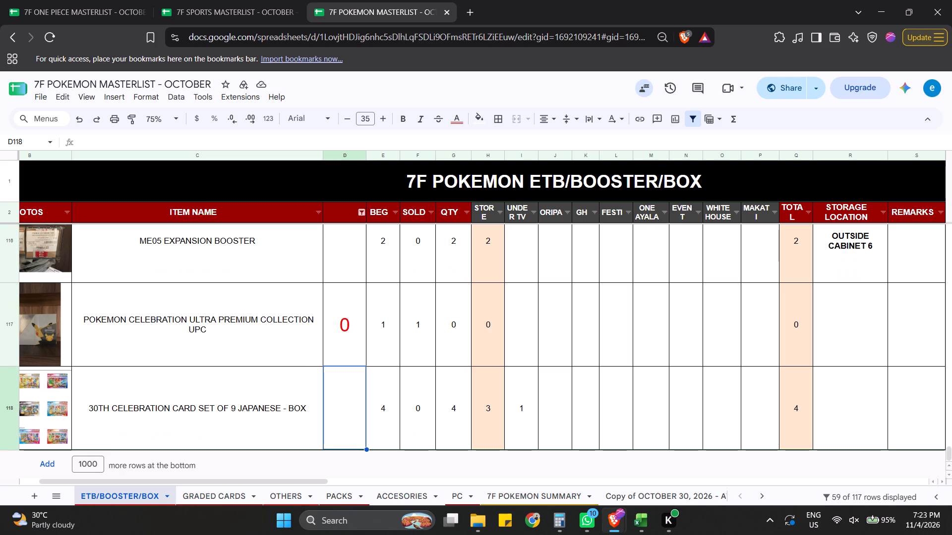
Go back up to row 22 and enter 1 in column D for the three Sword & Shield Evolving Skies ETBs, rows 22 to 24.
key(Up)
key(Up)
key(Up)
key(Up)
key(Up)
key(Up)
key(Up)
key(Up)
key(Up)
key(Up)
key(Up)
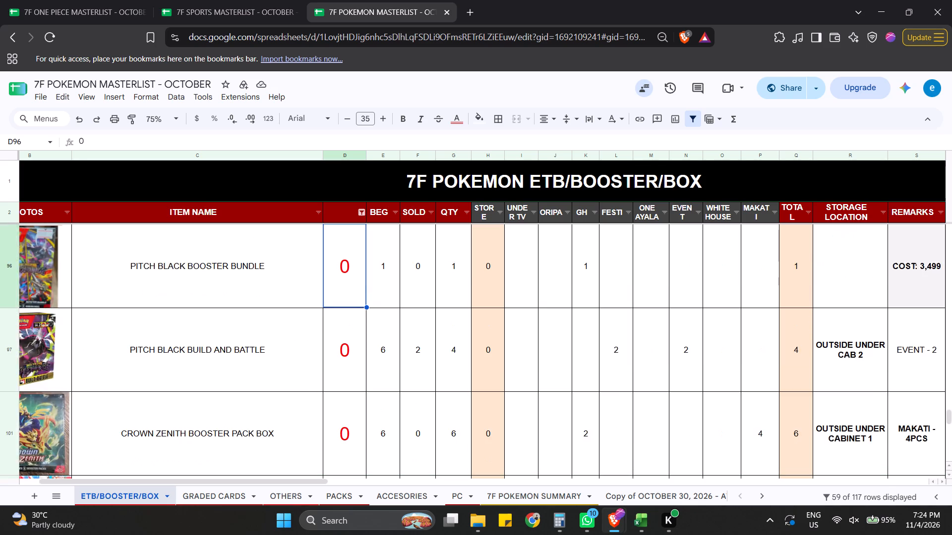
key(Up)
key(Up)
key(Up)
key(Up)
key(Up)
key(Up)
key(Up)
key(Up)
key(Up)
key(Up)
key(Up)
key(Up)
key(Up)
key(Up)
key(Up)
key(Up)
key(Up)
key(Up)
key(Up)
key(Up)
key(Up)
key(Up)
key(Up)
key(Up)
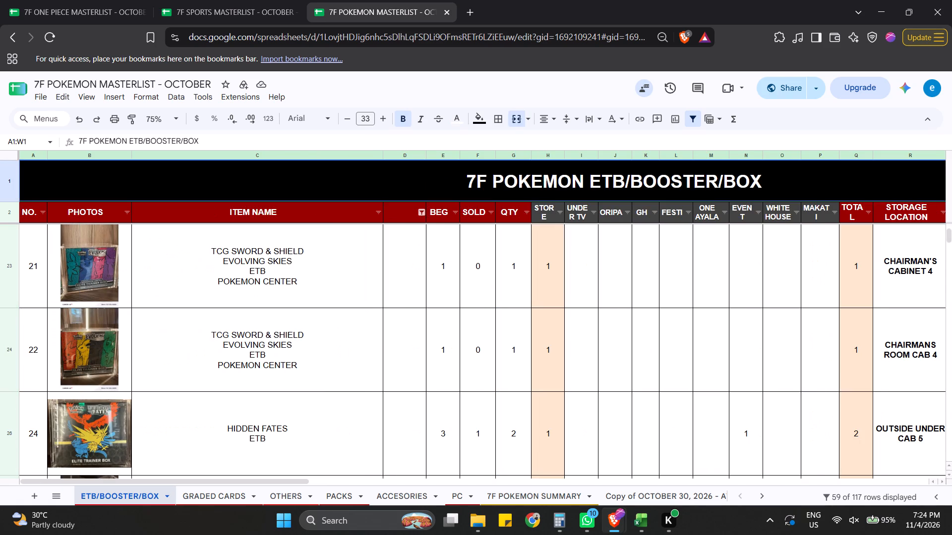
key(Down)
key(Down)
key(Up)
key(Down)
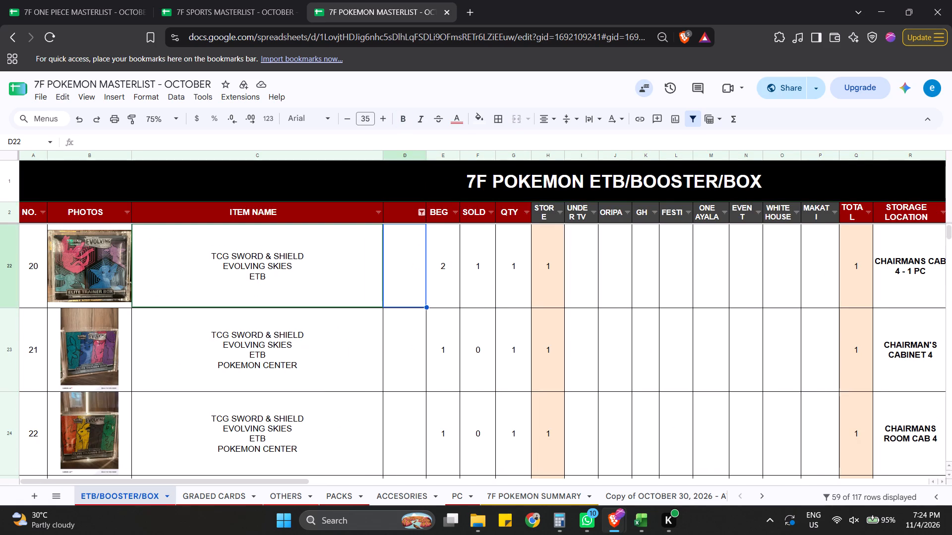
key(1)
key(Down)
key(1)
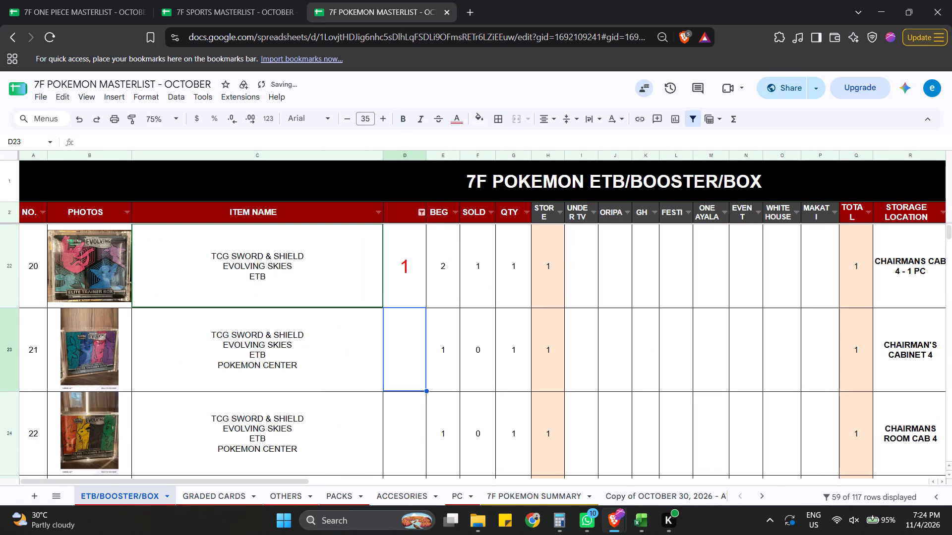
key(Down)
key(1)
key(Down)
Enter 1 in column D for Hidden Fates ETB, Shining Legends ETB, Breakpoint ETB and Lost Origin Pokemon Center ETB.
key(1)
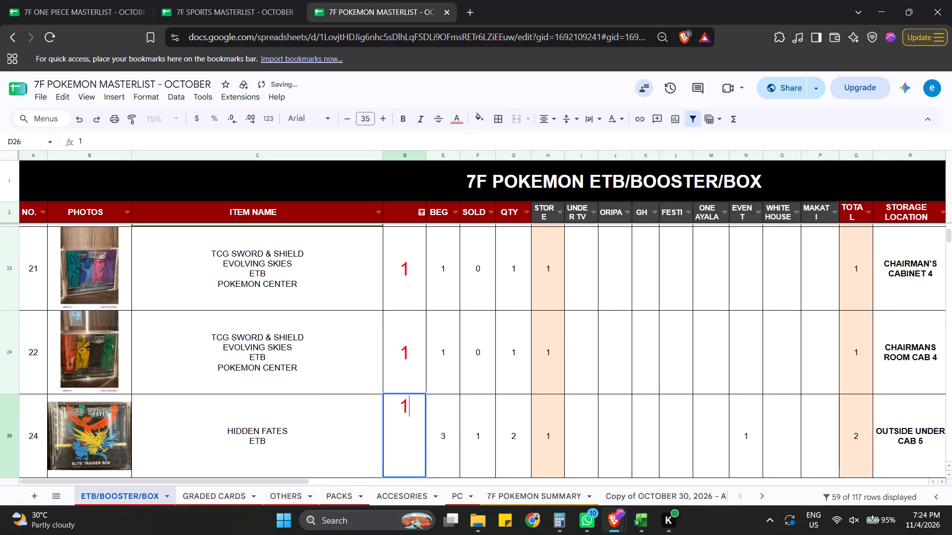
key(Down)
key(1)
key(Down)
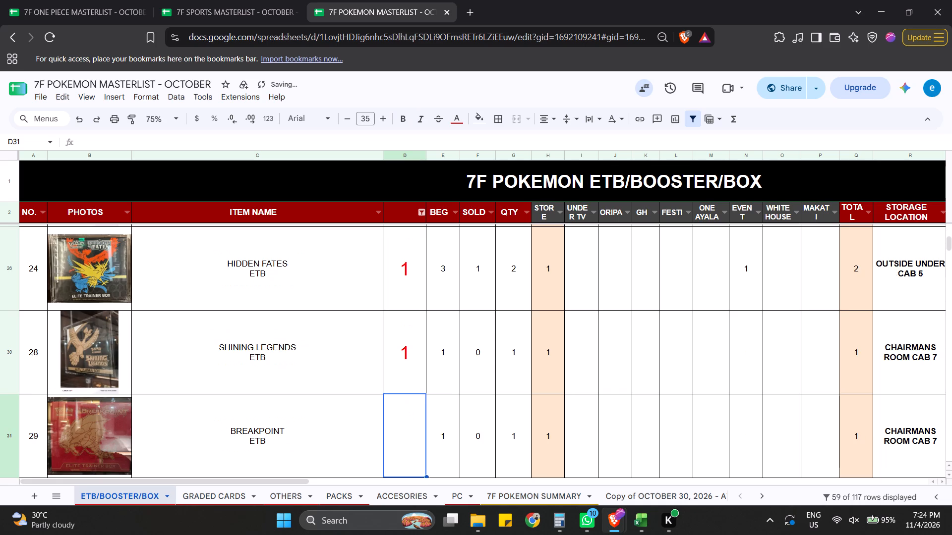
key(1)
key(Down)
key(1)
key(Down)
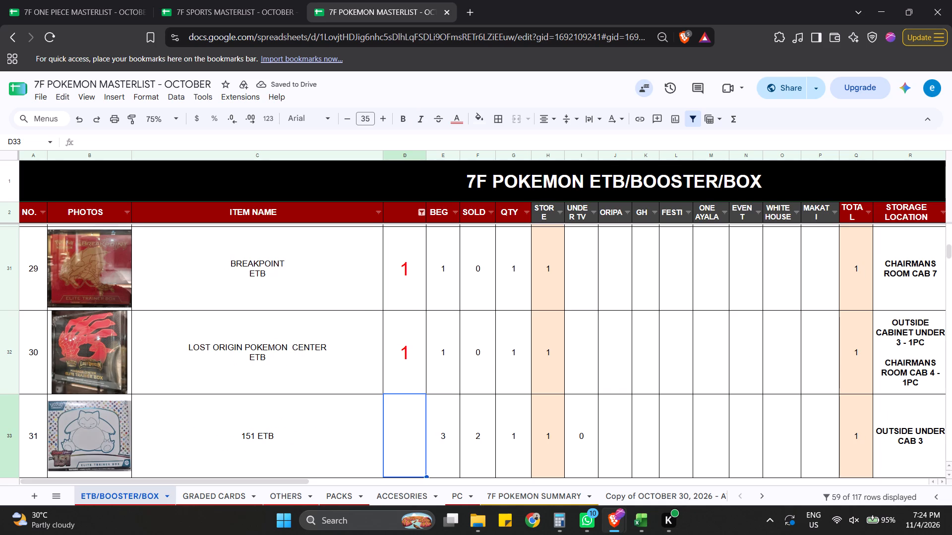
Enter 0 in column D for 151 ETB, Pokemon Center Scarlet & Violet 151 and Paldean Fates Mimikyu ETB.
key(0)
key(Down)
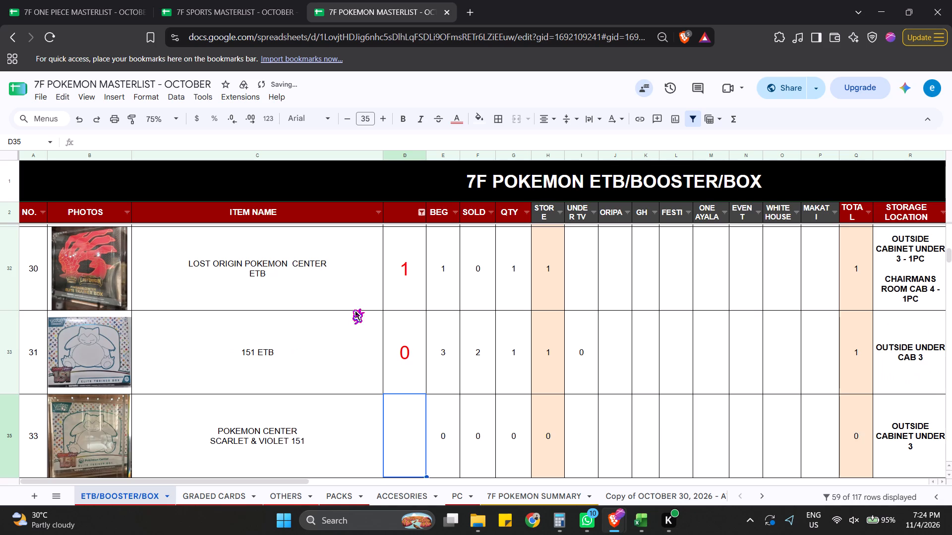
key(0)
key(Down)
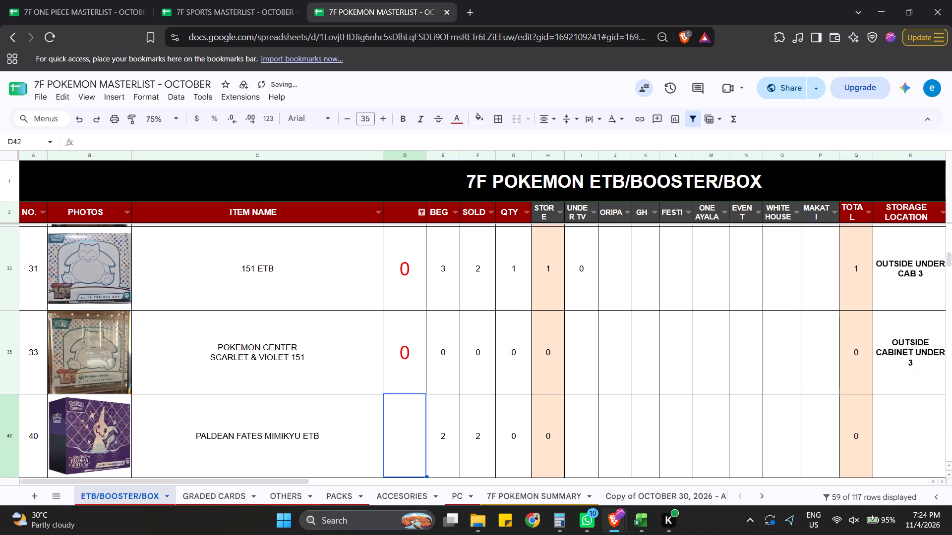
key(0)
key(Down)
Enter 0 in column D for Crown Zenith ETB, Lost Origin ETB, Silver Tempest ETB and Sword & Shield Elite Training Box, skipping row 48.
key(0)
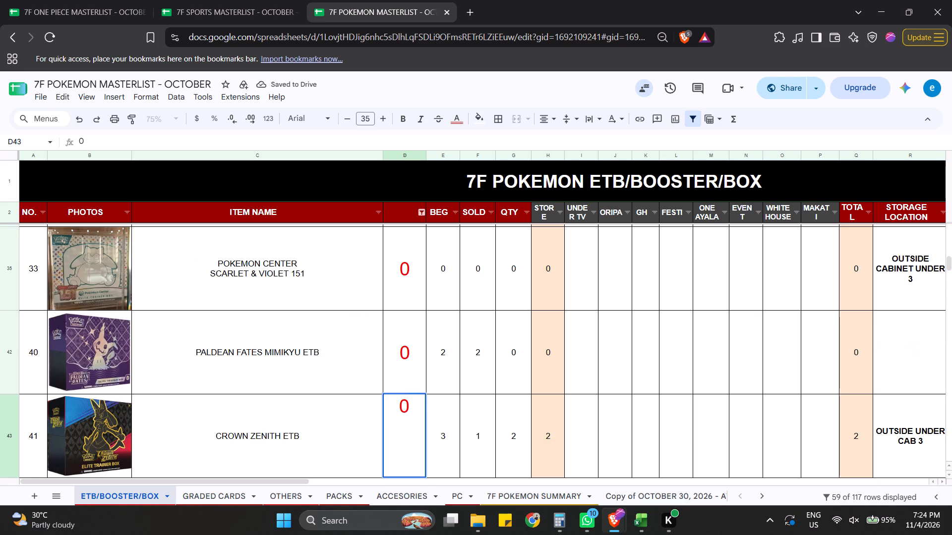
key(Down)
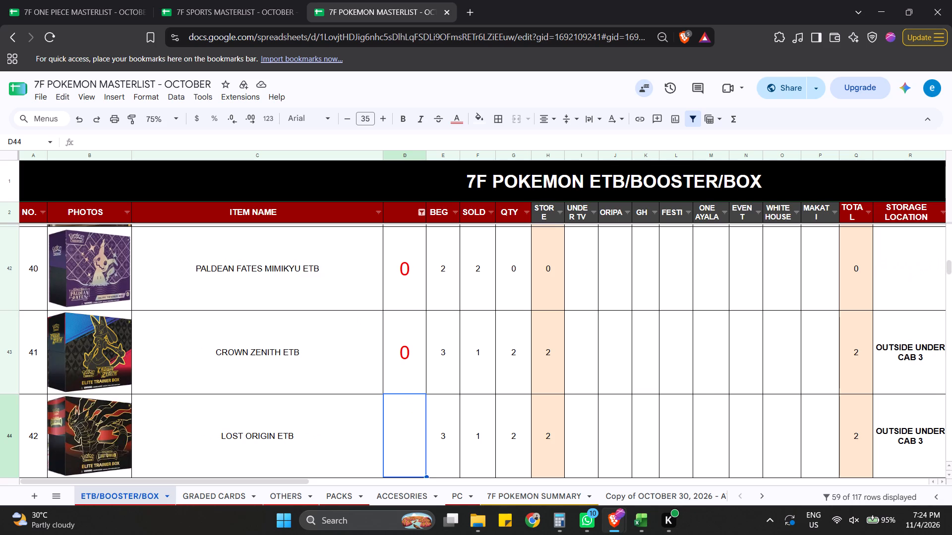
key(0)
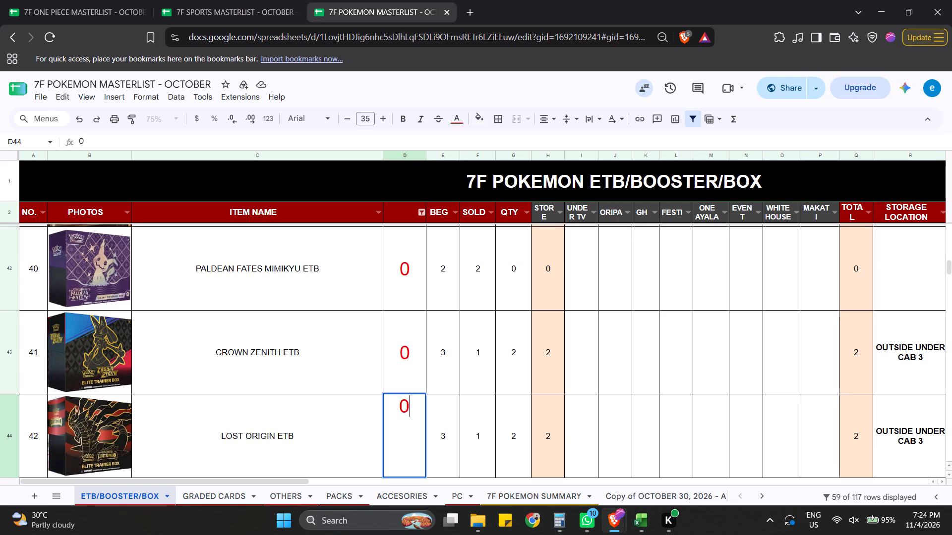
key(Down)
key(0)
key(Down)
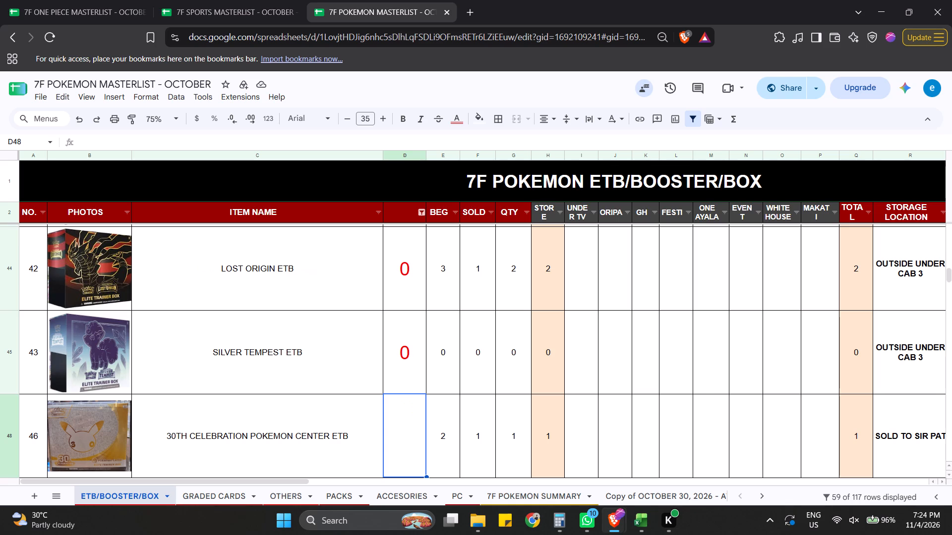
key(Down)
key(0)
key(Down)
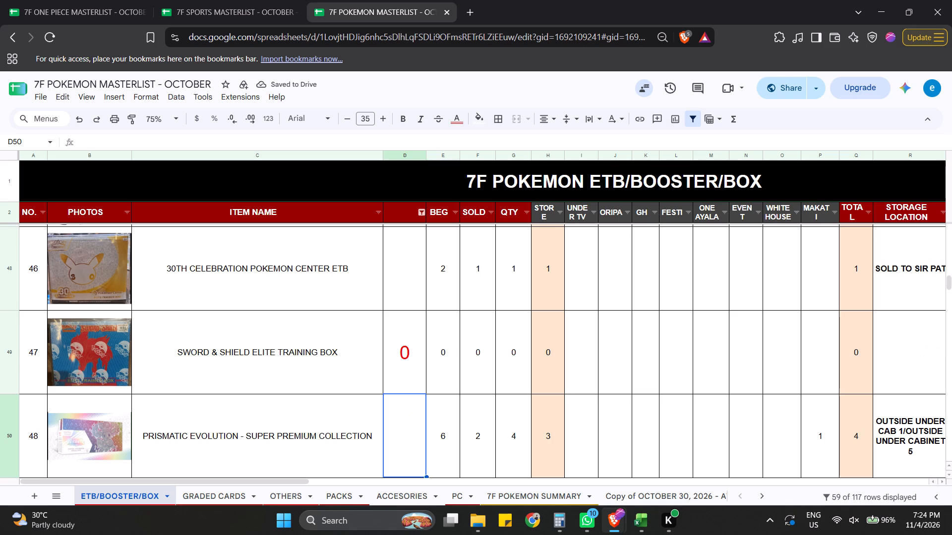
Check the Prismatic Evolution - Super Premium Collection row across to Remarks and enter 0 for it in column D.
key(Right)
key(Right)
key(Right)
key(Right)
key(Right)
key(Right)
key(Right)
key(Right)
key(Right)
key(Right)
key(Right)
key(Right)
key(Right)
key(Right)
key(Right)
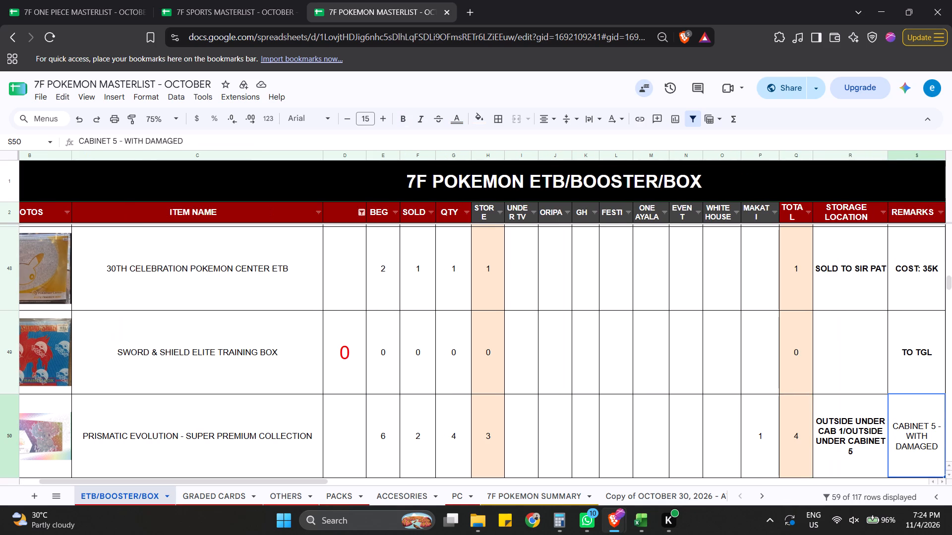
key(Left)
key(Left)
key(Left)
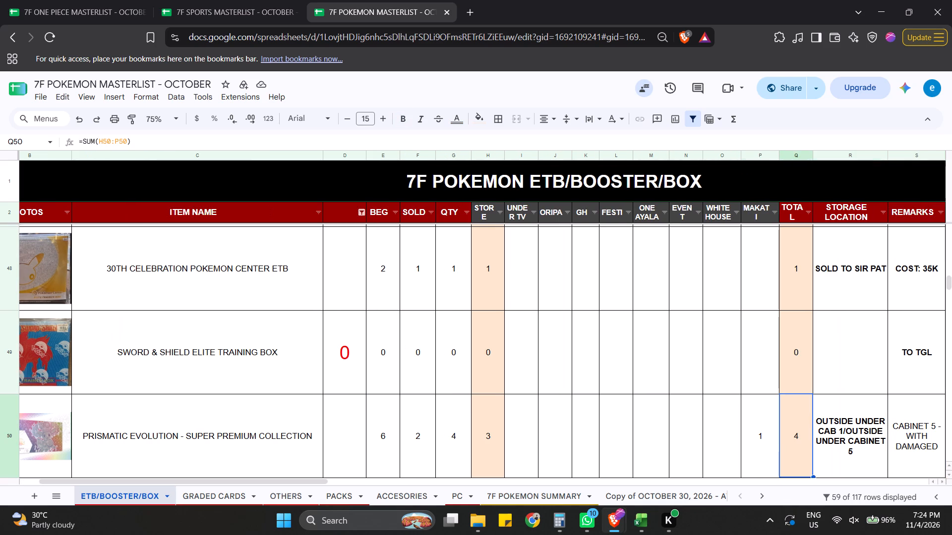
key(Left)
key(Left)
key(Left)
key(Left)
key(Left)
key(Left)
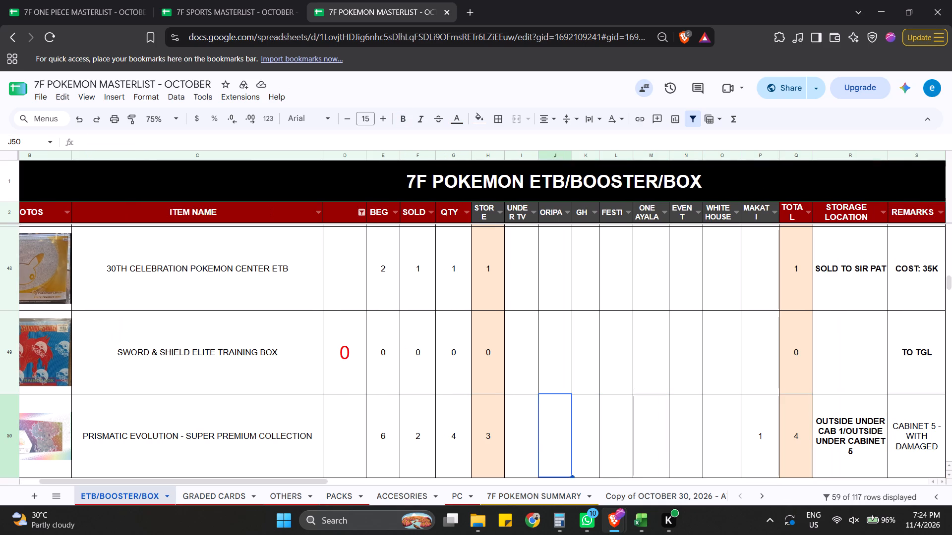
key(Left)
key(Left)
key(Left)
key(Left)
key(Left)
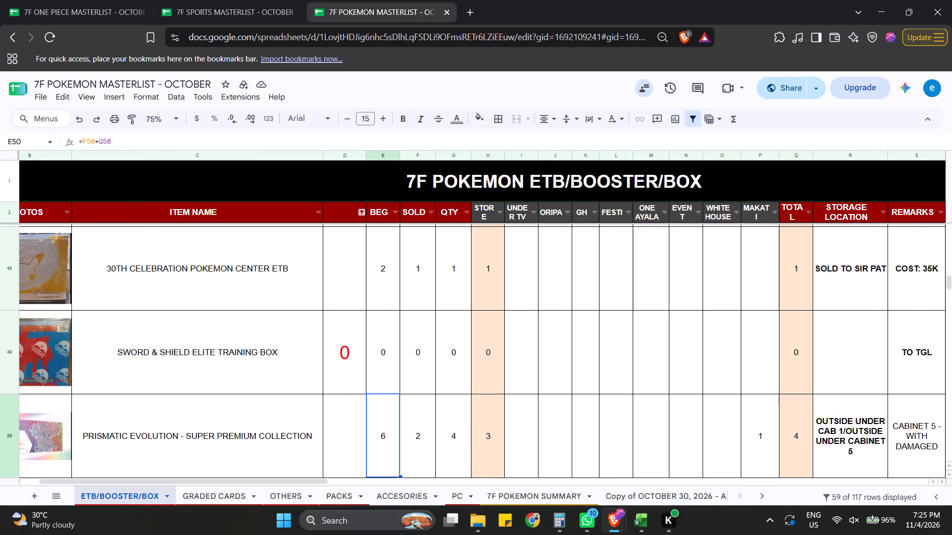
key(Left)
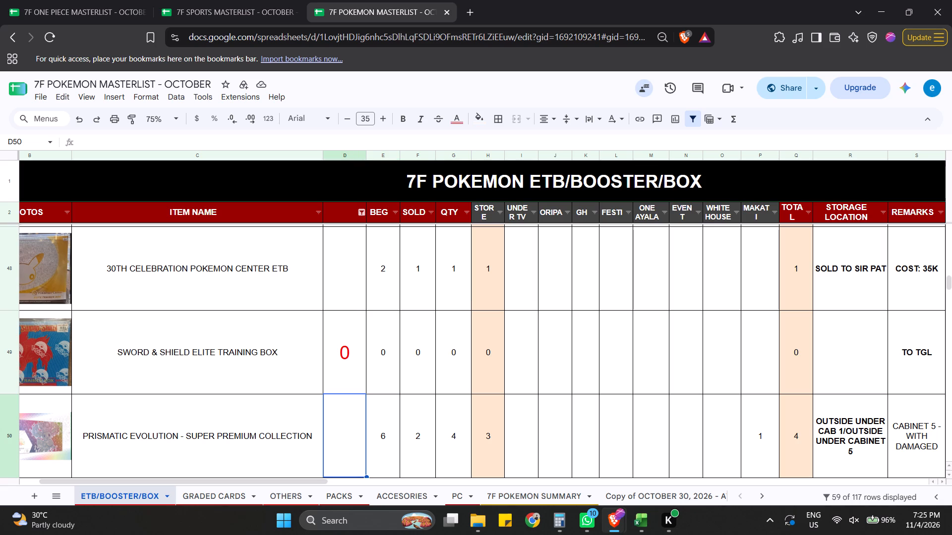
key(0)
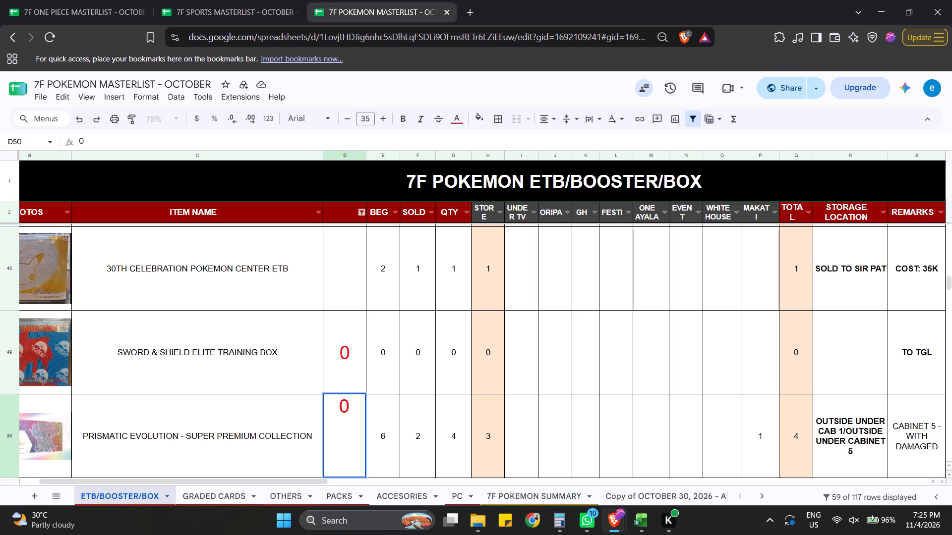
key(Down)
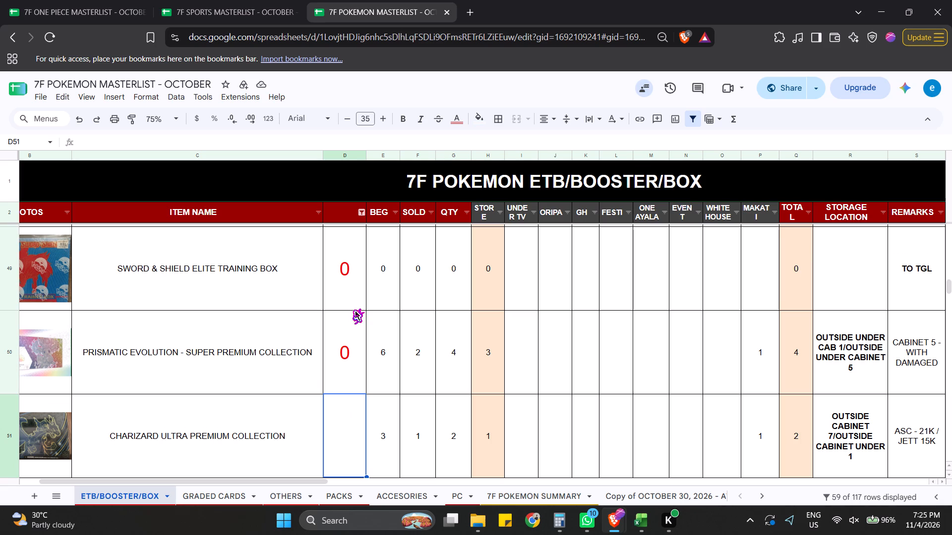
Enter 1 in column D for Charizard Ultra Premium Collection.
key(Down)
key(Up)
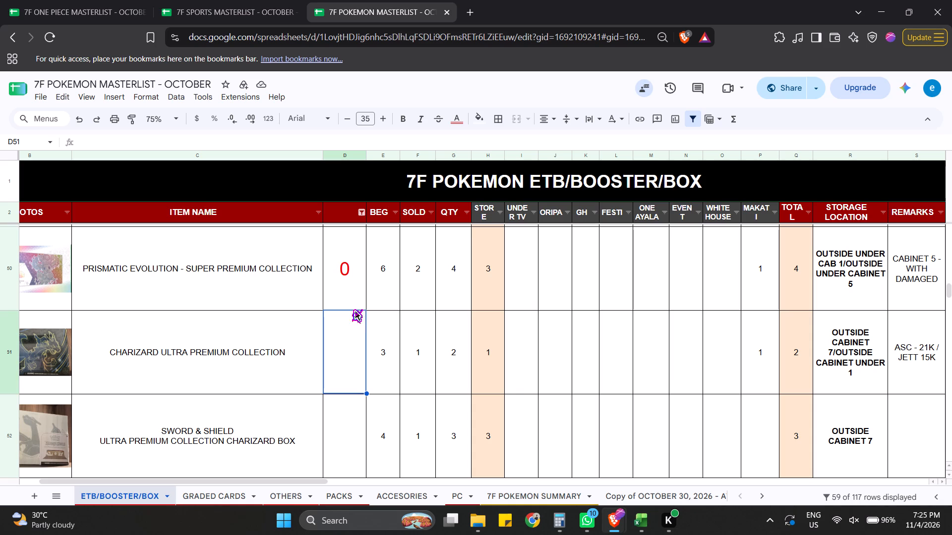
key(1)
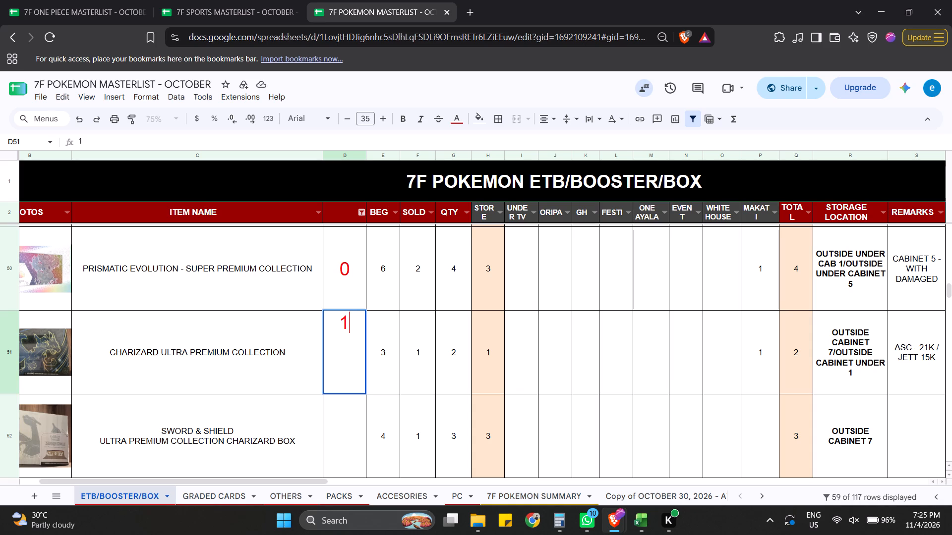
key(Return)
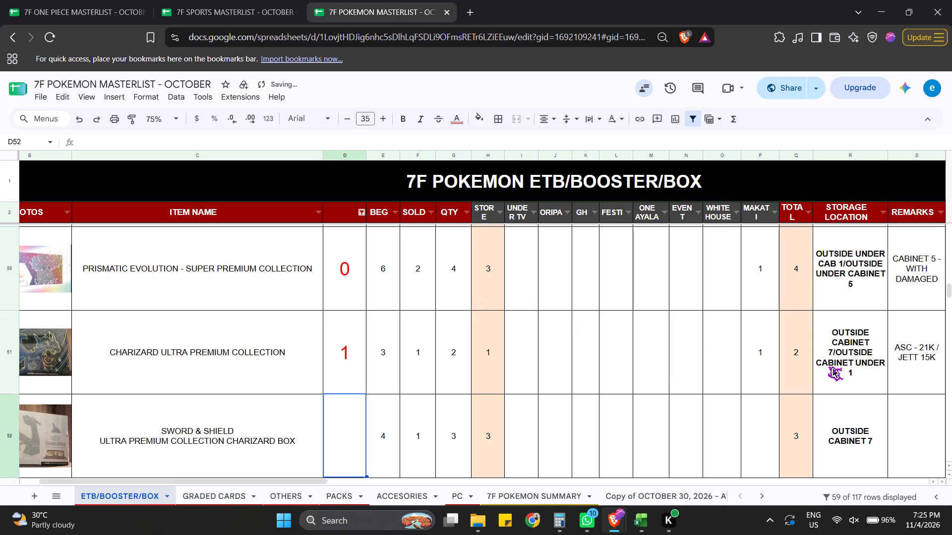
Shorten the storage location of Charizard Ultra Premium Collection to OUTSIDE CABINET 7.
double_click(862, 369)
key(BackSpace)
key(BackSpace)
key(BackSpace)
key(BackSpace)
key(BackSpace)
key(BackSpace)
key(BackSpace)
key(BackSpace)
key(BackSpace)
key(BackSpace)
key(BackSpace)
key(BackSpace)
key(BackSpace)
key(BackSpace)
key(BackSpace)
key(BackSpace)
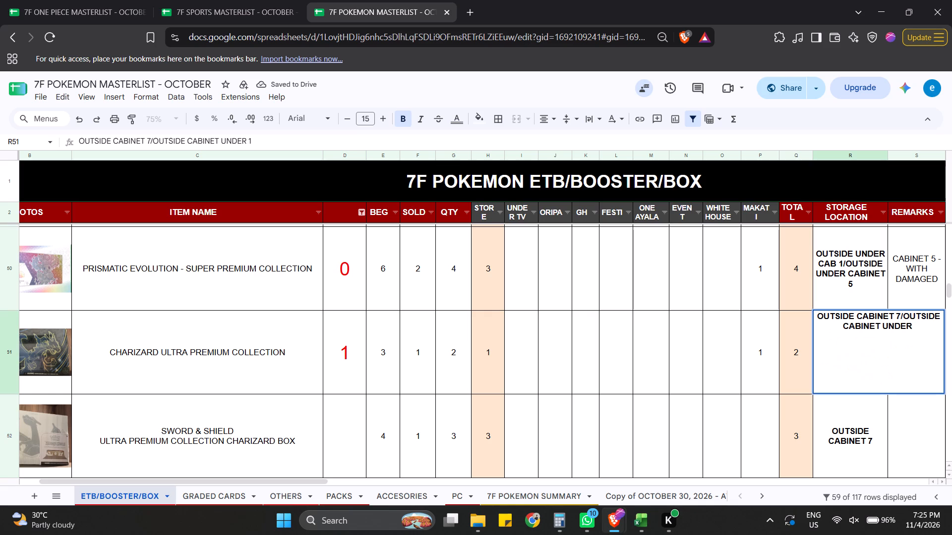
key(BackSpace)
key(BackSpace)
key(BackSpace)
key(BackSpace)
key(BackSpace)
key(BackSpace)
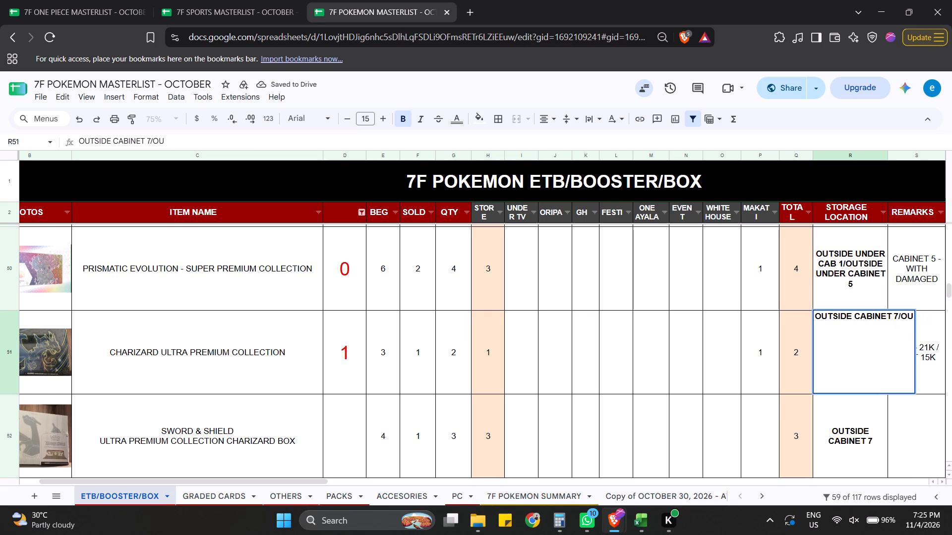
key(BackSpace)
key(BackSpace)
key(Return)
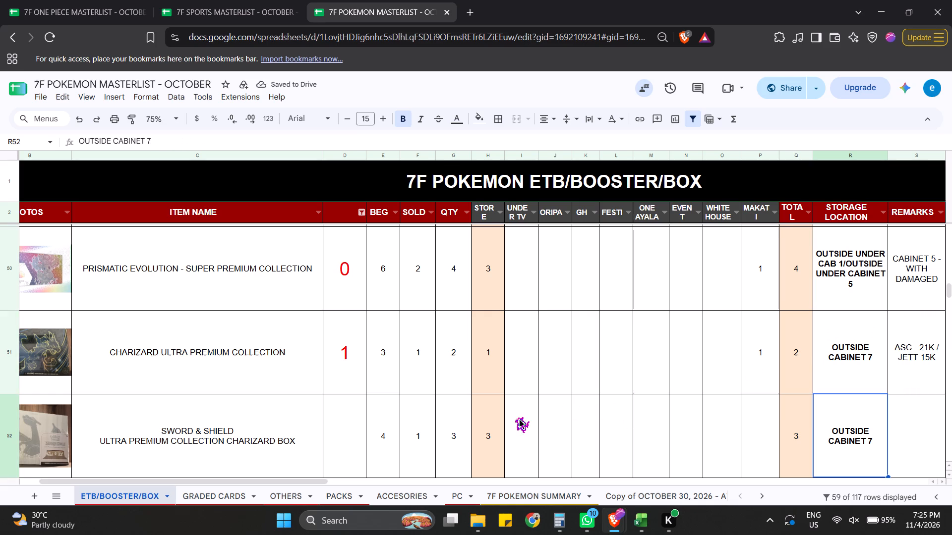
Enter 1 in column D for Sword & Shield Ultra Premium Collection Charizard Box and Team Rockets Moltres EX Ultra Premium Collection.
scroll(515, 417, down, 1)
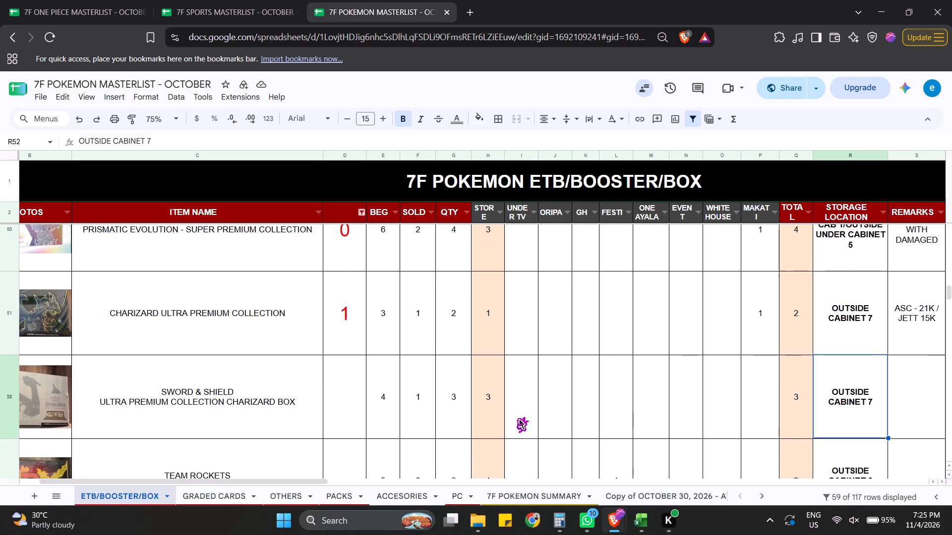
click(331, 388)
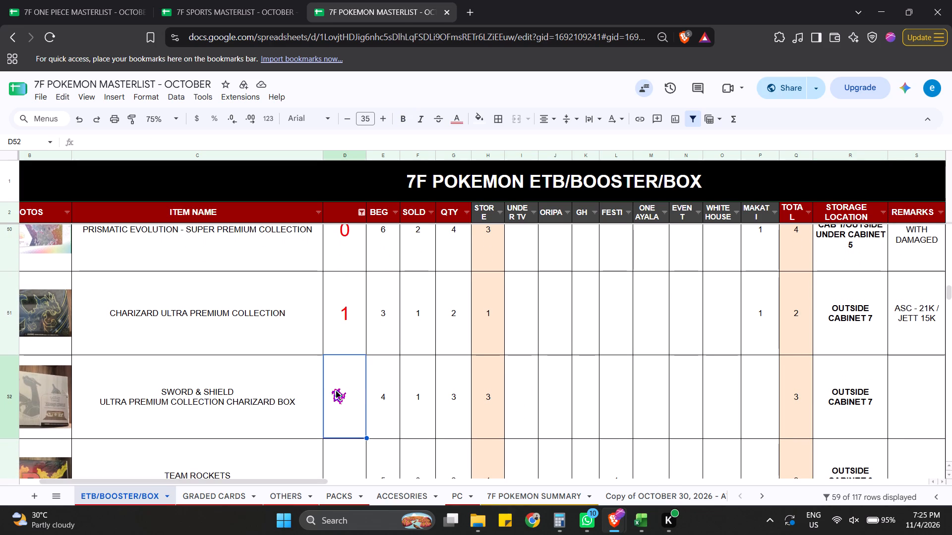
key(1)
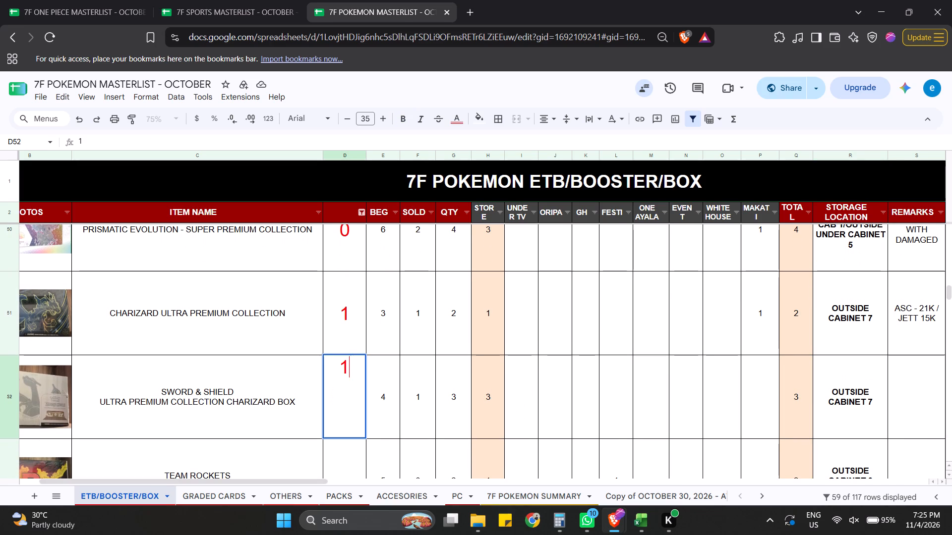
key(Down)
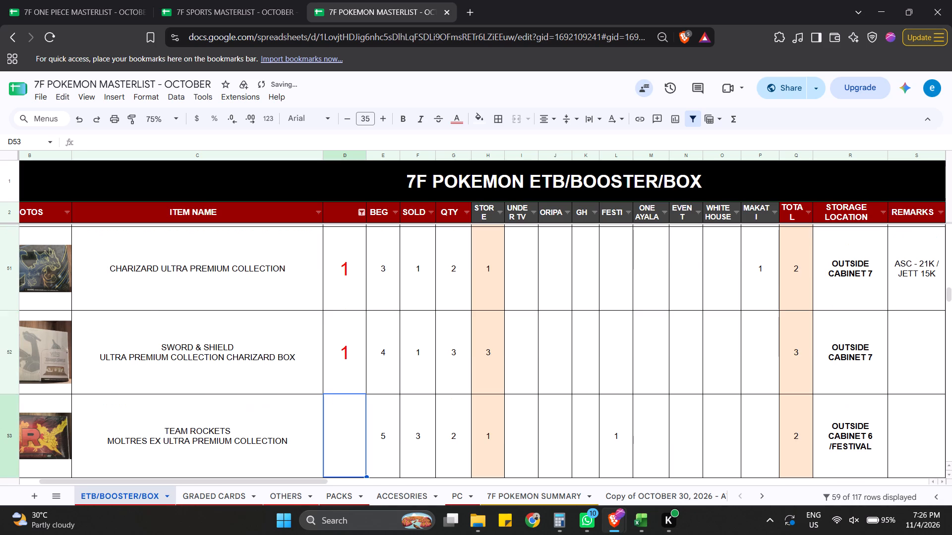
key(Up)
key(Down)
key(Up)
key(Down)
click(850, 359)
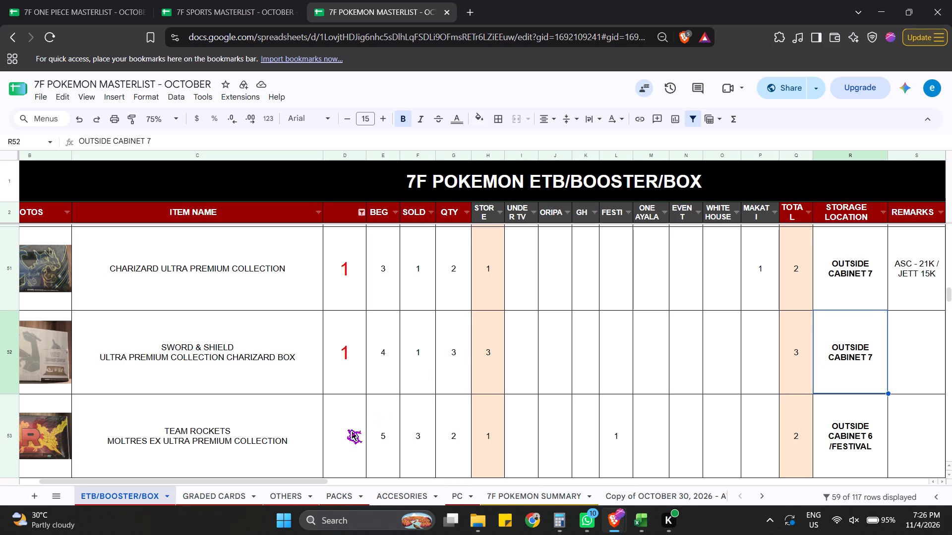
click(347, 429)
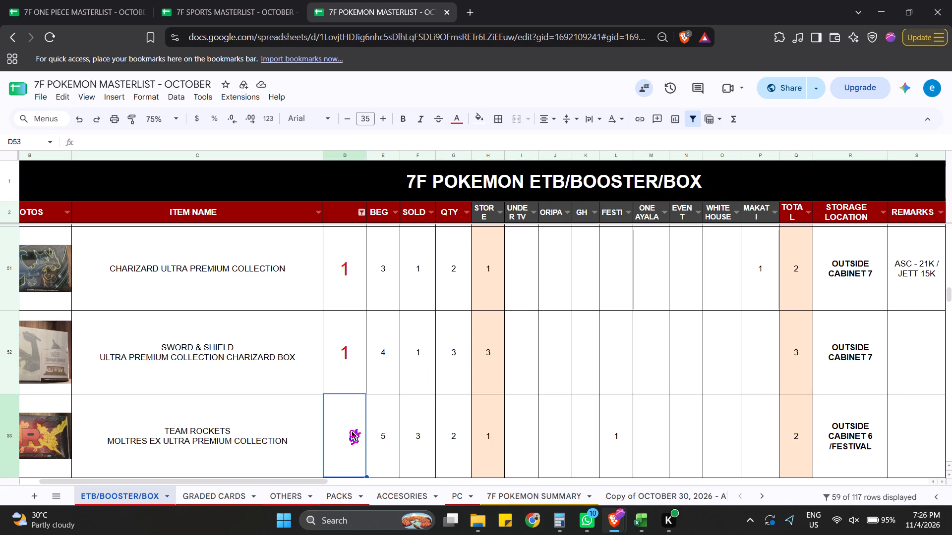
key(Down)
key(Up)
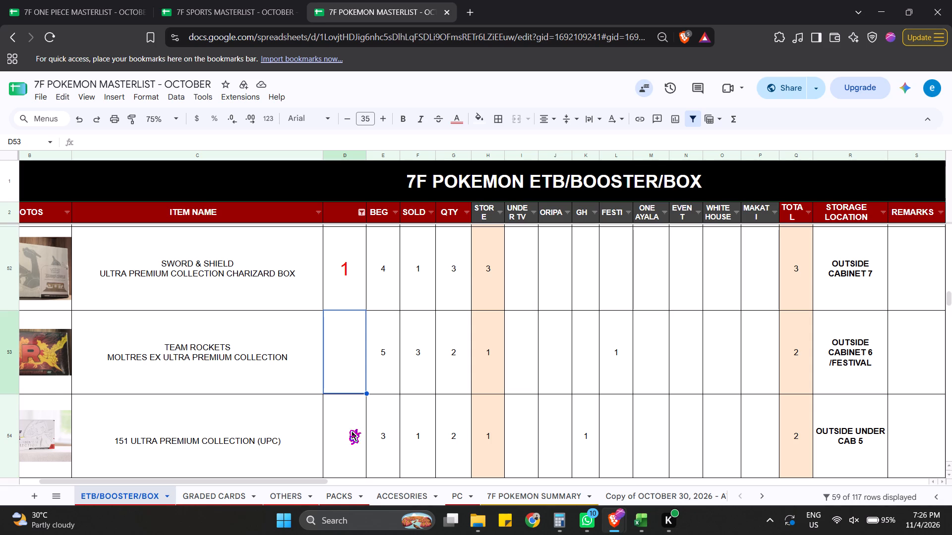
key(1)
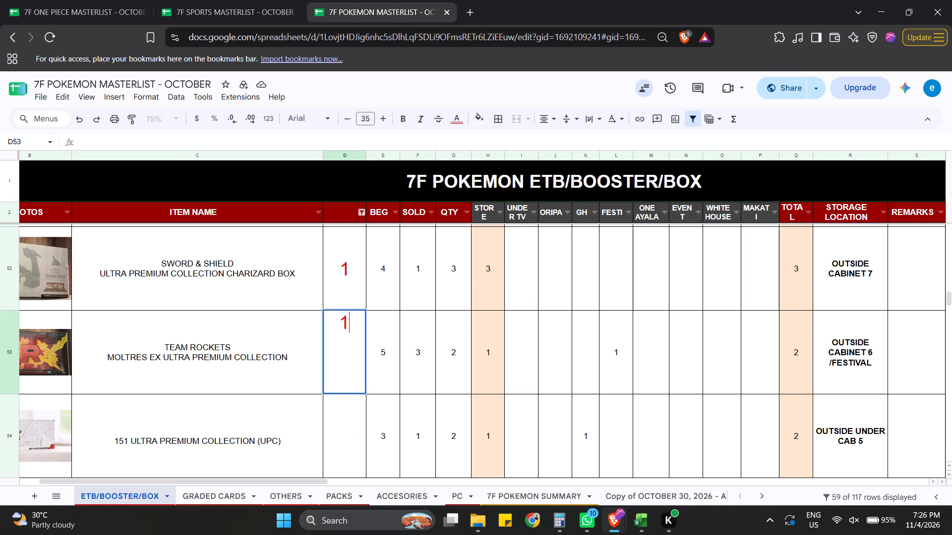
key(Down)
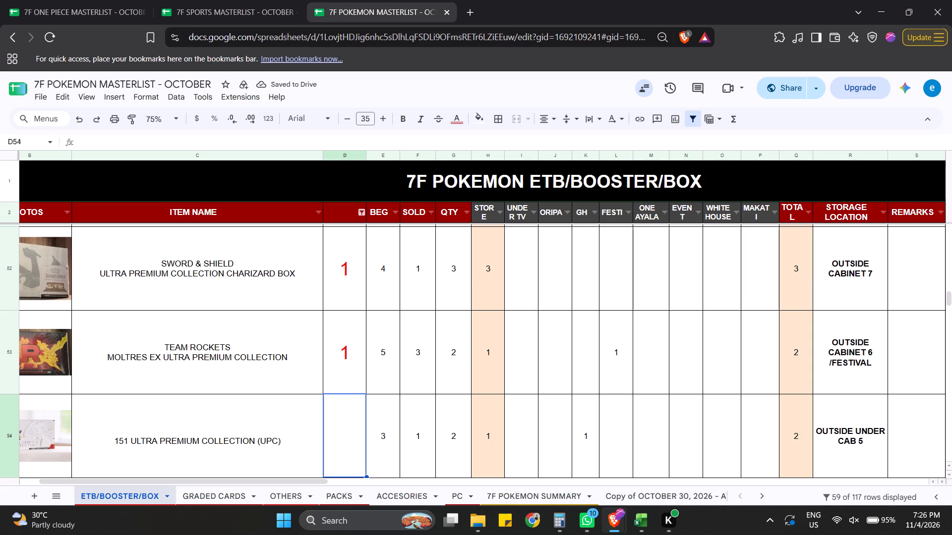
Enter 0 in column D for 151 Ultra Premium Collection, Lost Origin Build & Battle Stadium Box, Lillie and Special Deck Set Bulbasaur.
key(0)
key(Down)
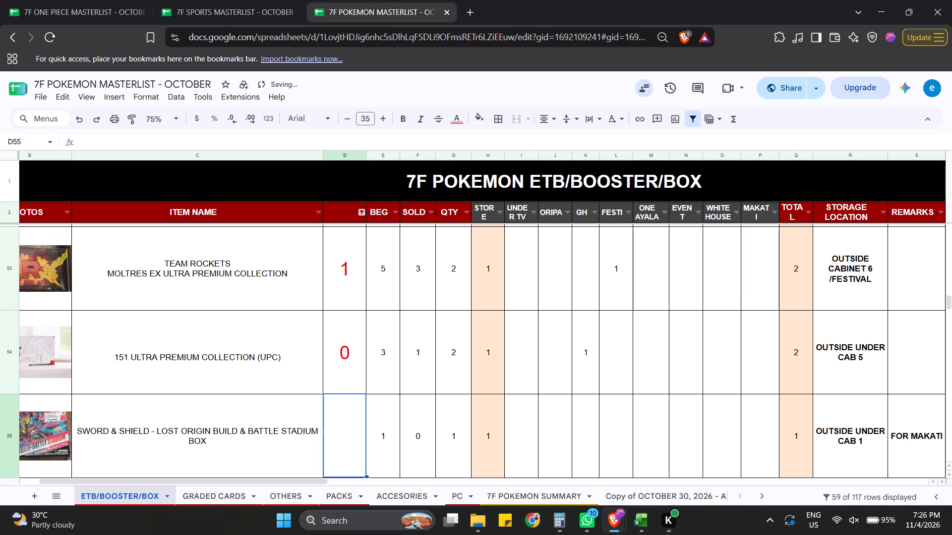
key(Up)
key(Down)
key(0)
key(Down)
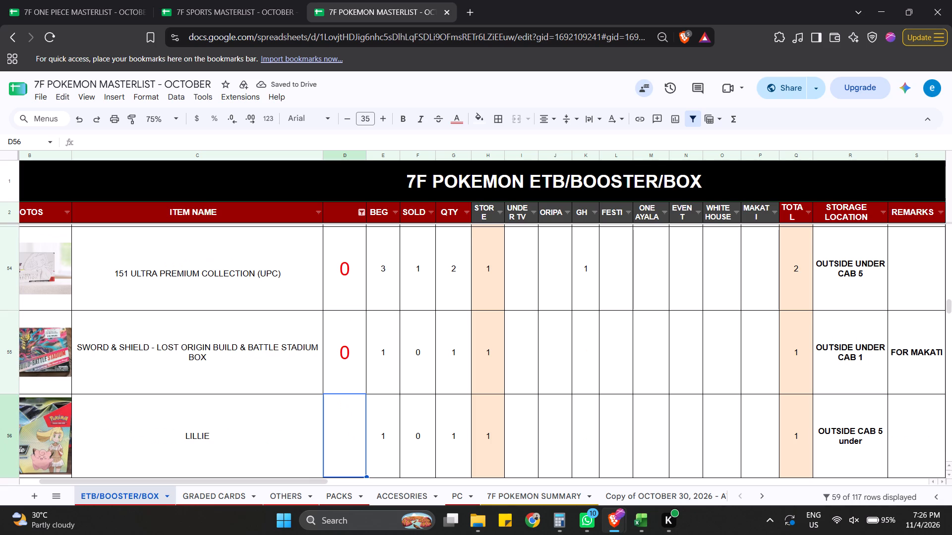
key(0)
key(Down)
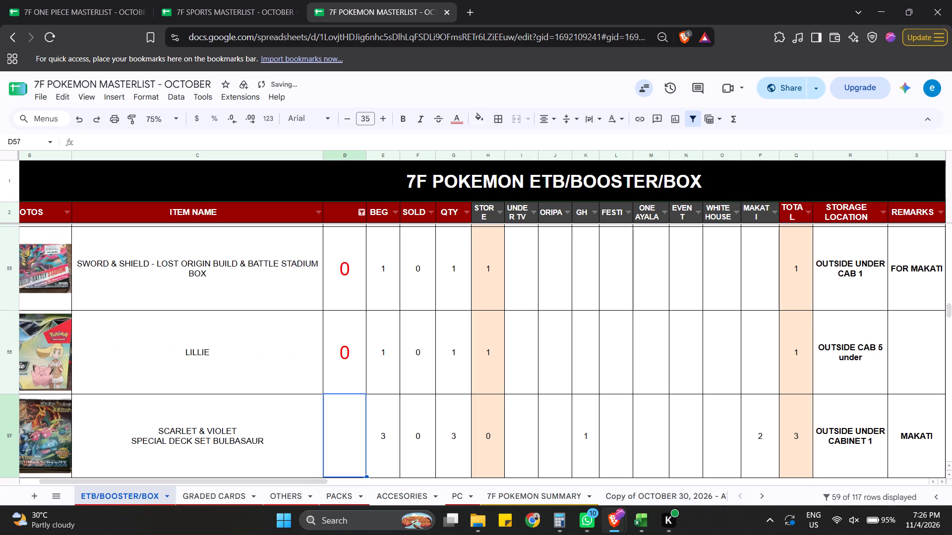
key(0)
key(Down)
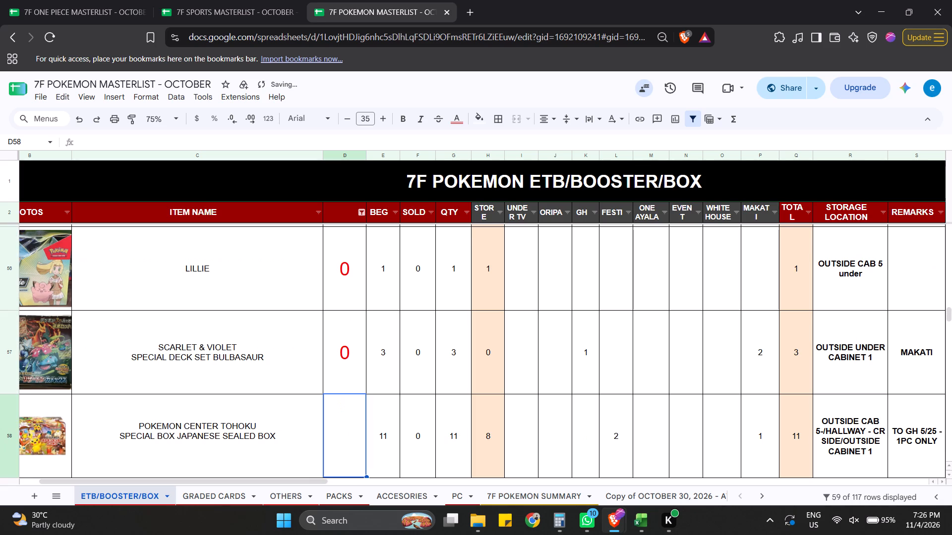
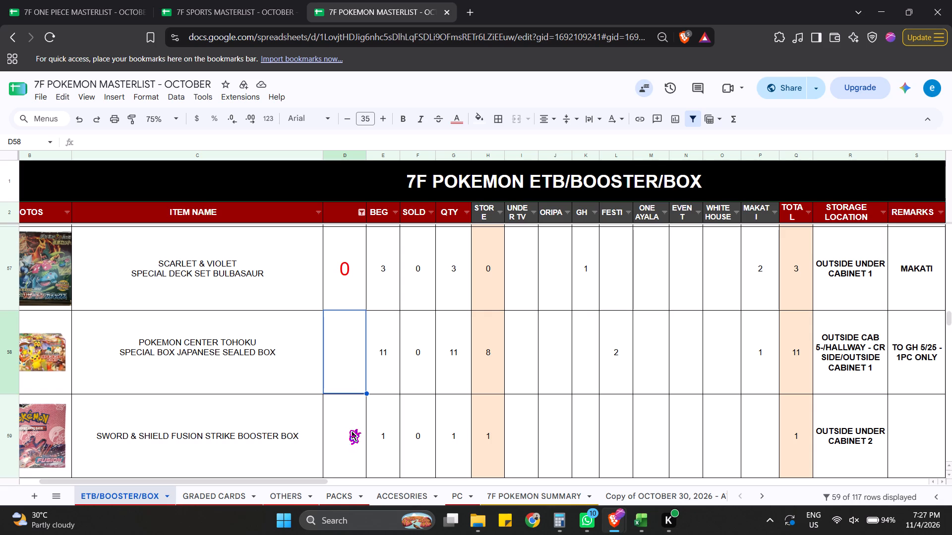
Enter 5 in column D for Pokemon Center Tohoku Special Box Japanese Sealed Box.
key(5)
key(Down)
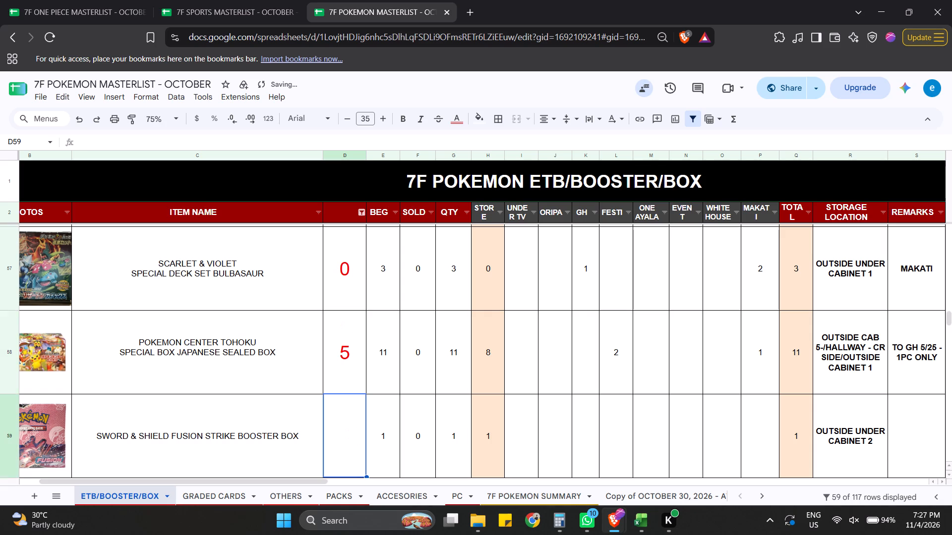
Shorten the storage location of Pokemon Center Tohoku Special Box Japanese Sealed Box to HALLWAY - CR SIDE.
key(Up)
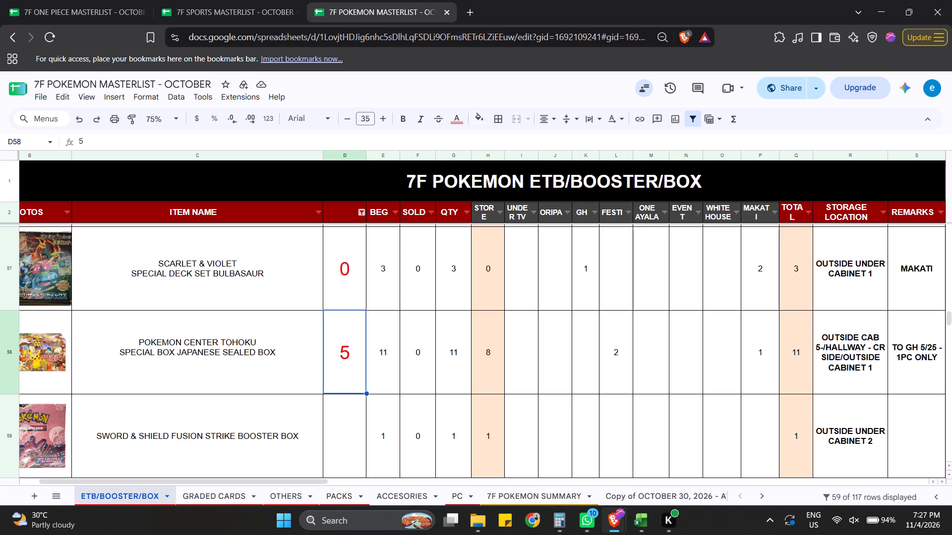
click(862, 362)
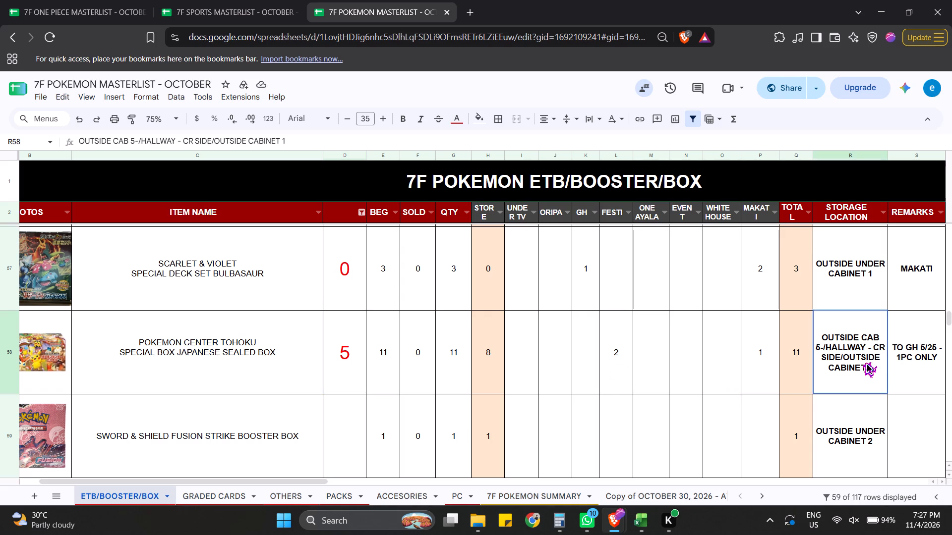
double_click(833, 347)
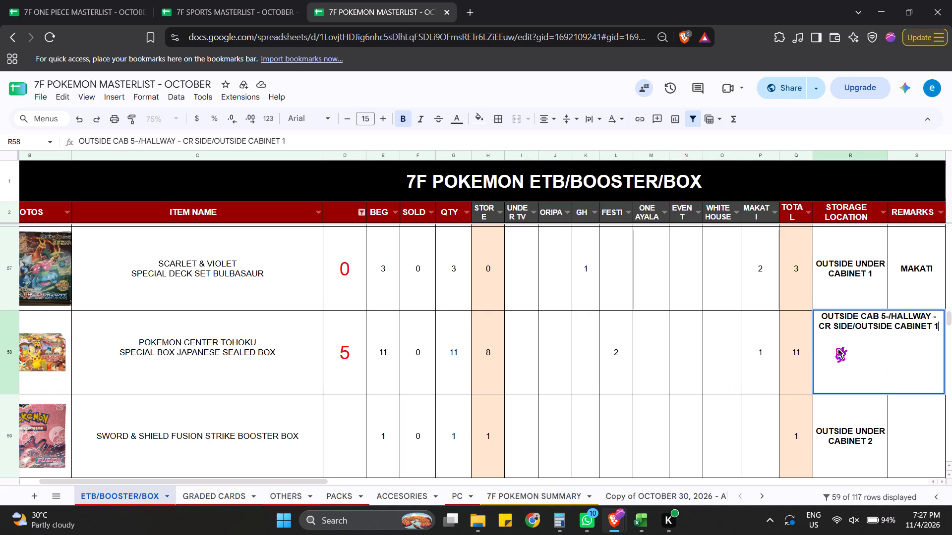
click(890, 316)
key(BackSpace)
key(BackSpace)
key(BackSpace)
key(BackSpace)
key(BackSpace)
key(BackSpace)
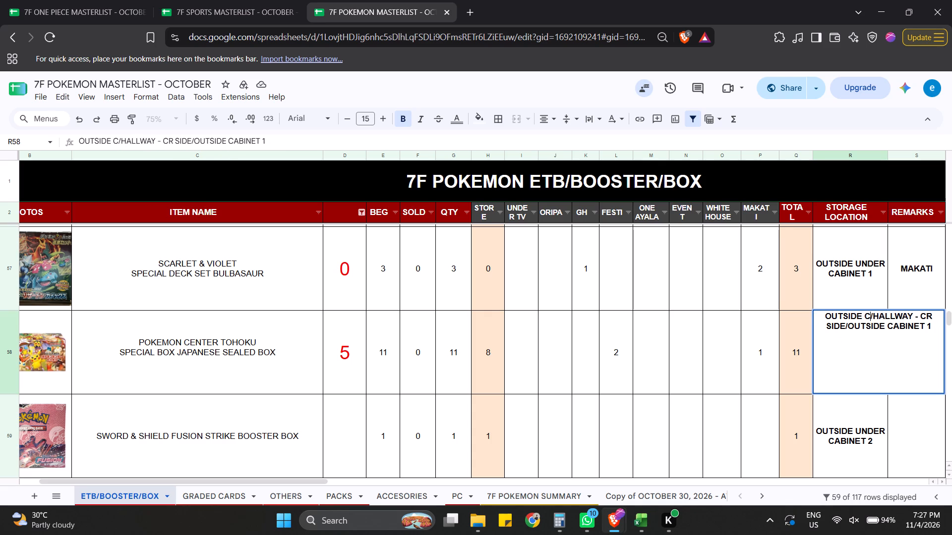
key(BackSpace)
key(BackSpace)
key(BackSpace)
key(BackSpace)
key(BackSpace)
key(BackSpace)
key(BackSpace)
key(BackSpace)
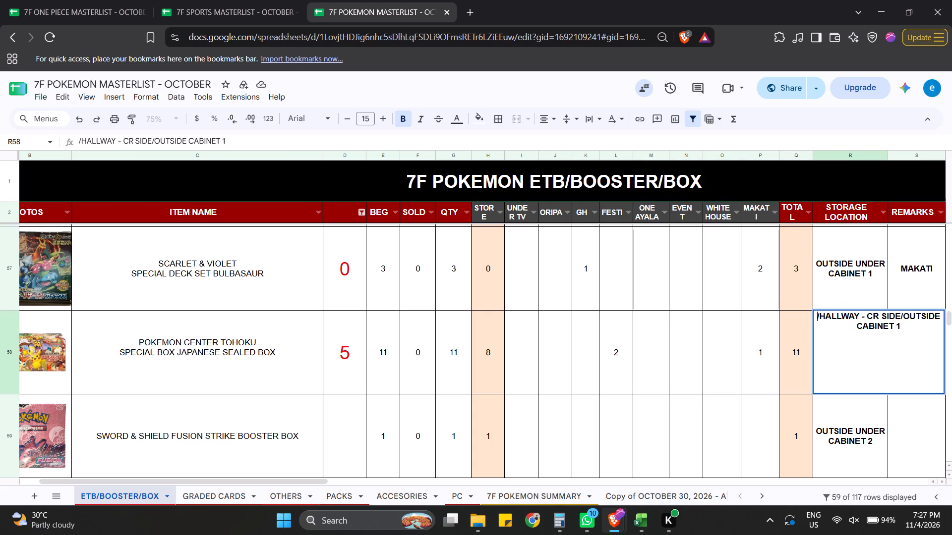
key(Right)
key(BackSpace)
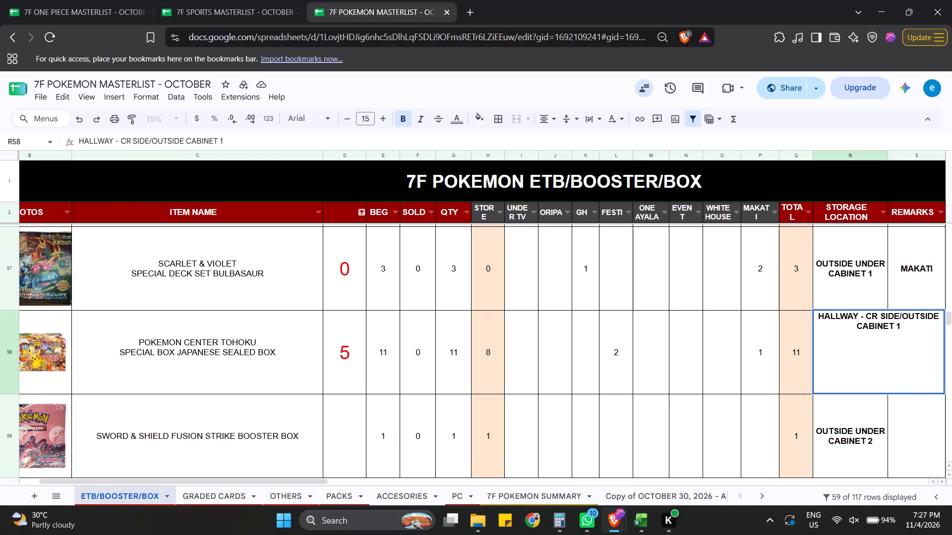
key(Down)
key(Right)
key(Right)
key(Right)
key(BackSpace)
key(BackSpace)
key(BackSpace)
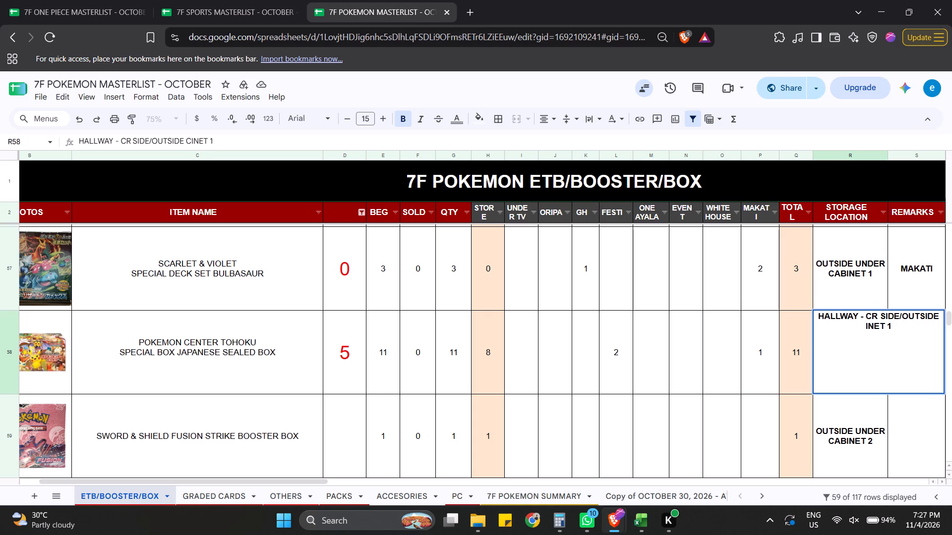
key(BackSpace)
key(BackSpace)
key(BackSpace)
key(BackSpace)
key(BackSpace)
key(BackSpace)
key(BackSpace)
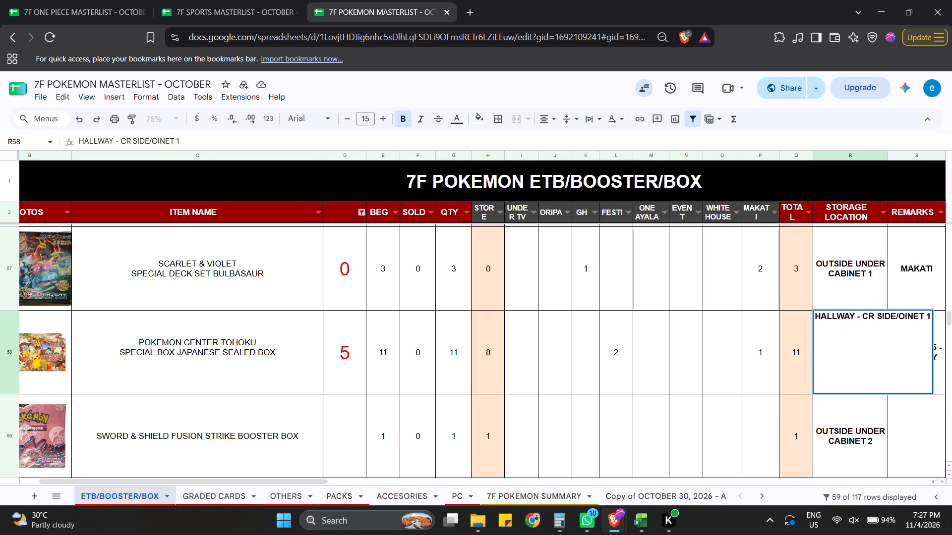
key(BackSpace)
key(BackSpace)
key(BackSpace)
key(e)
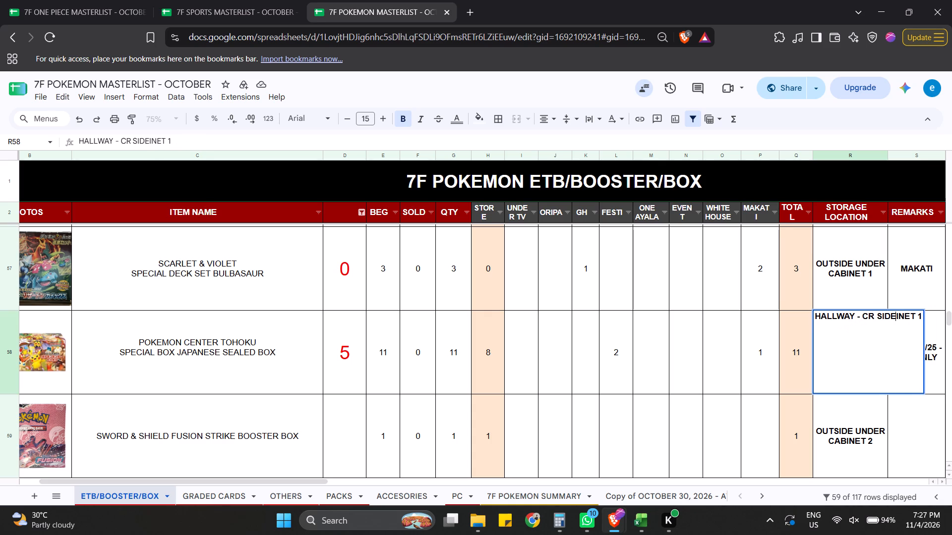
key(Delete)
key(Delete)
key(Delete)
key(Delete)
key(Delete)
key(Delete)
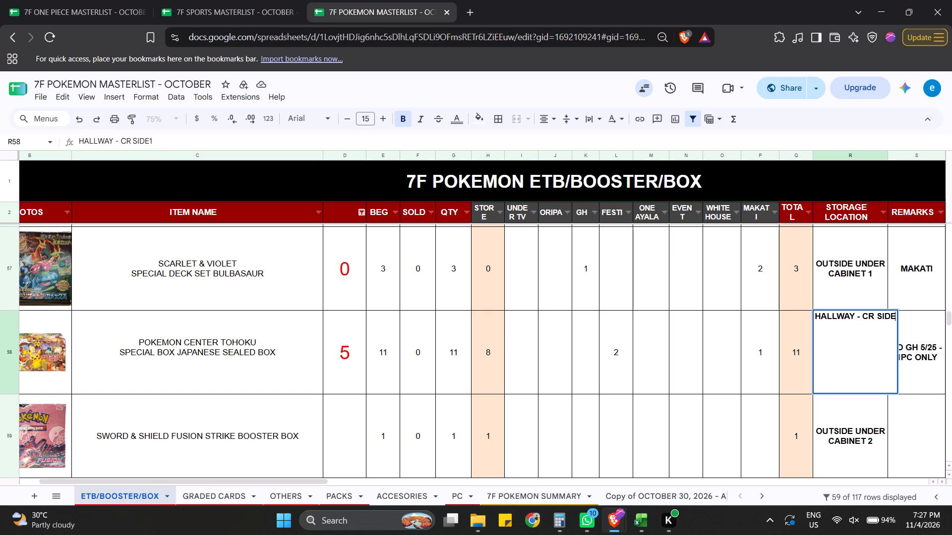
key(Return)
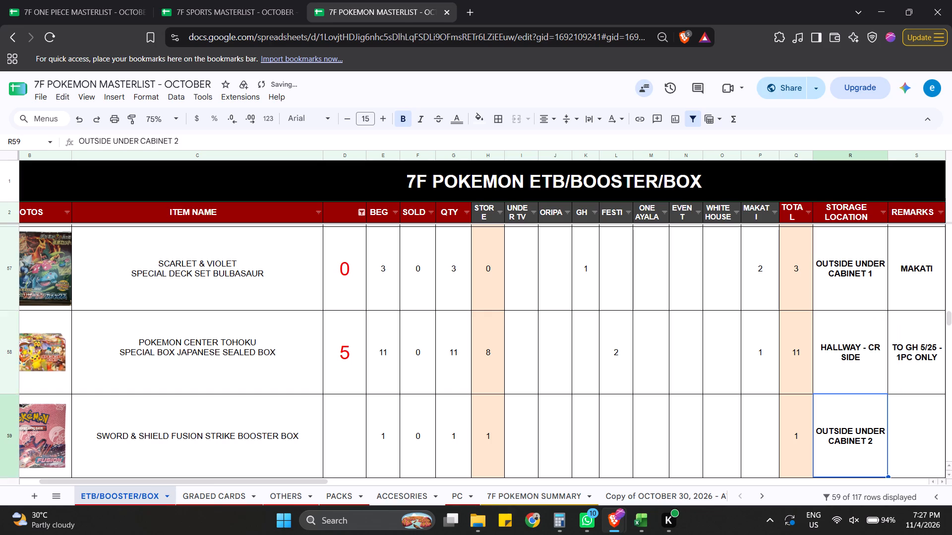
Enter 0 in column D for the Fusion Strike, Lost Origin, Twilight Masquerade, Tempete Argente and Stars Etingelantes booster boxes and the Battle Styles Booster Bundle.
click(349, 430)
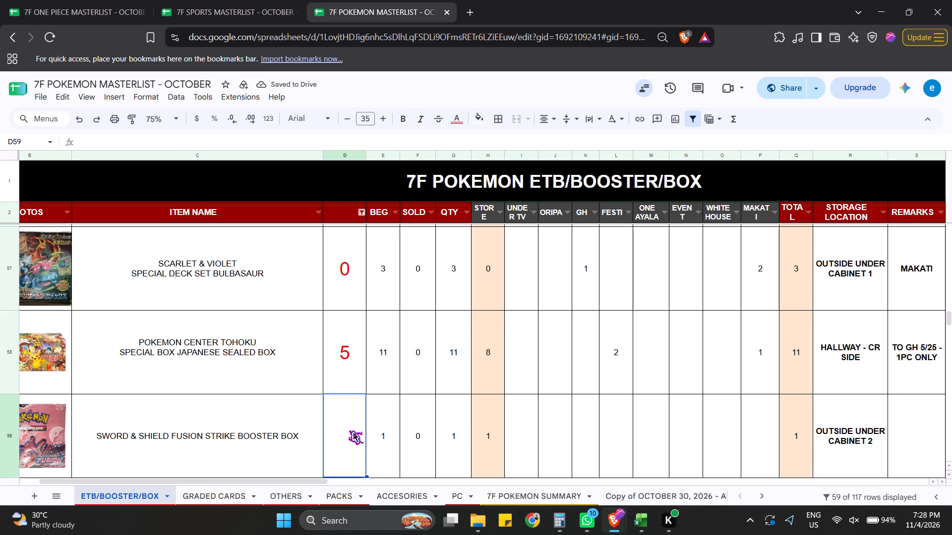
key(0)
key(Return)
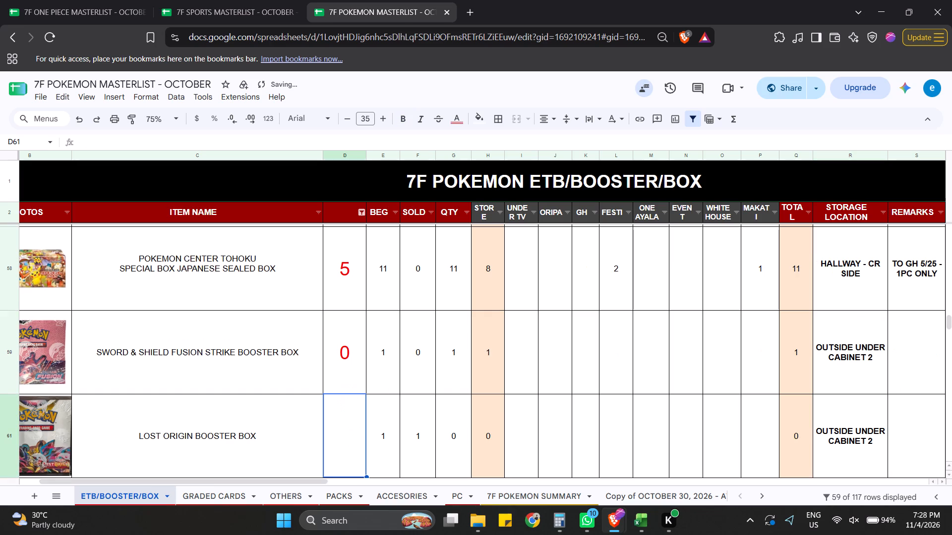
key(0)
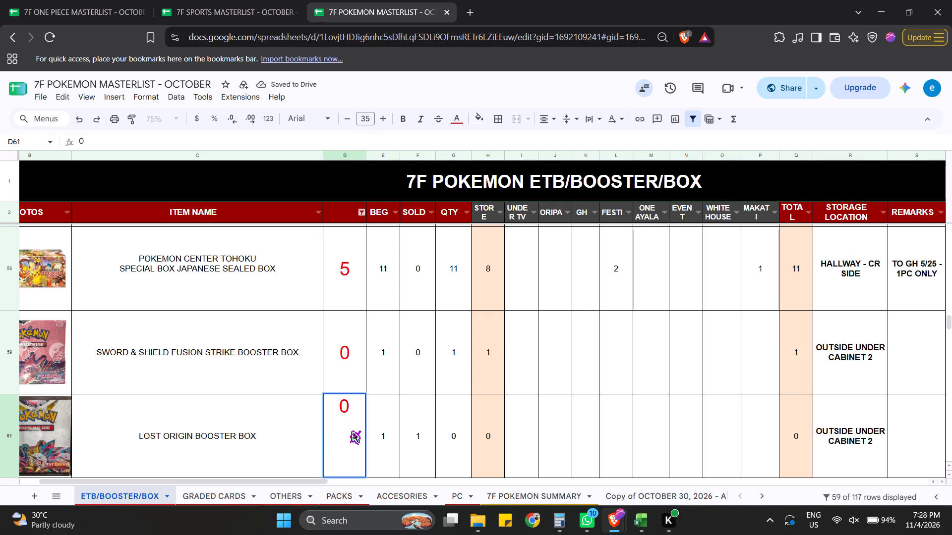
key(Return)
key(Return)
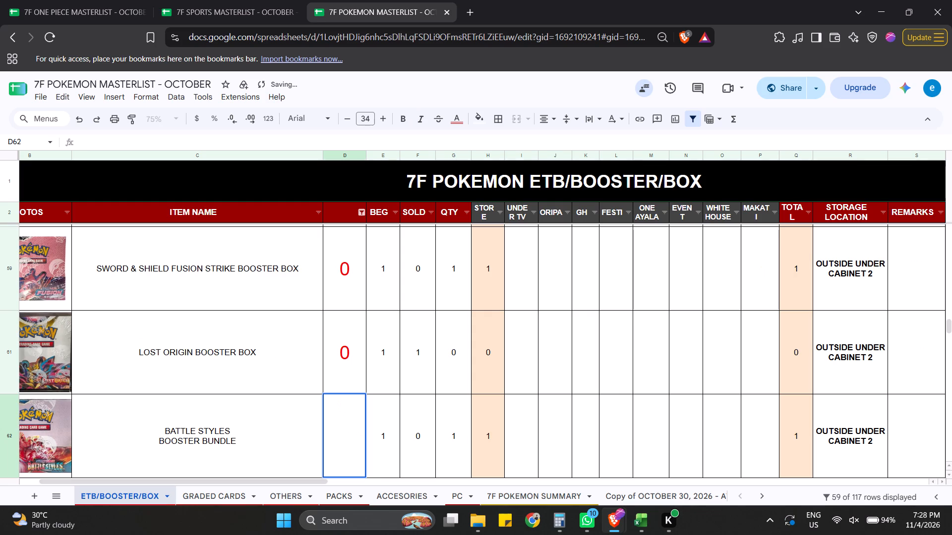
key(0)
key(Return)
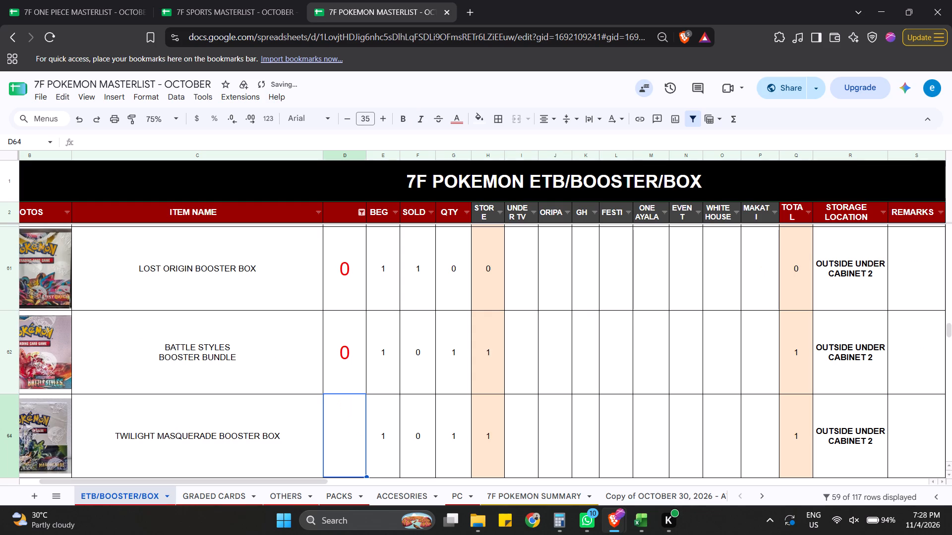
key(0)
key(Return)
key(0)
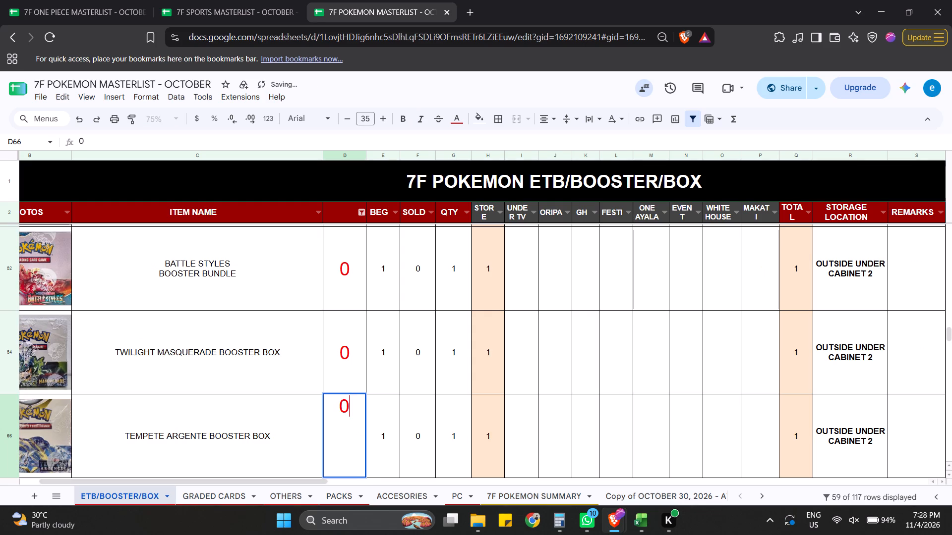
key(Return)
key(0)
key(Return)
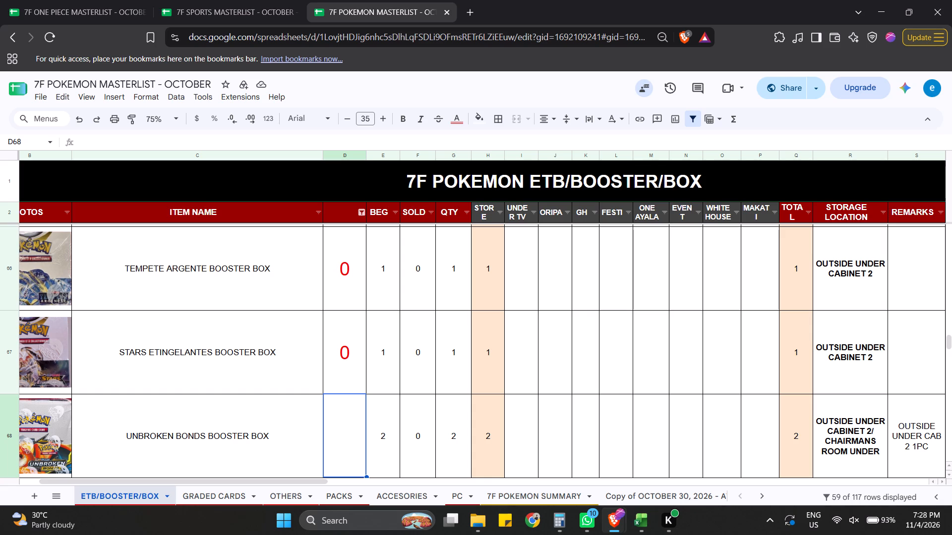
Enter 1 in column D for Unbroken Bonds Booster Box.
key(1)
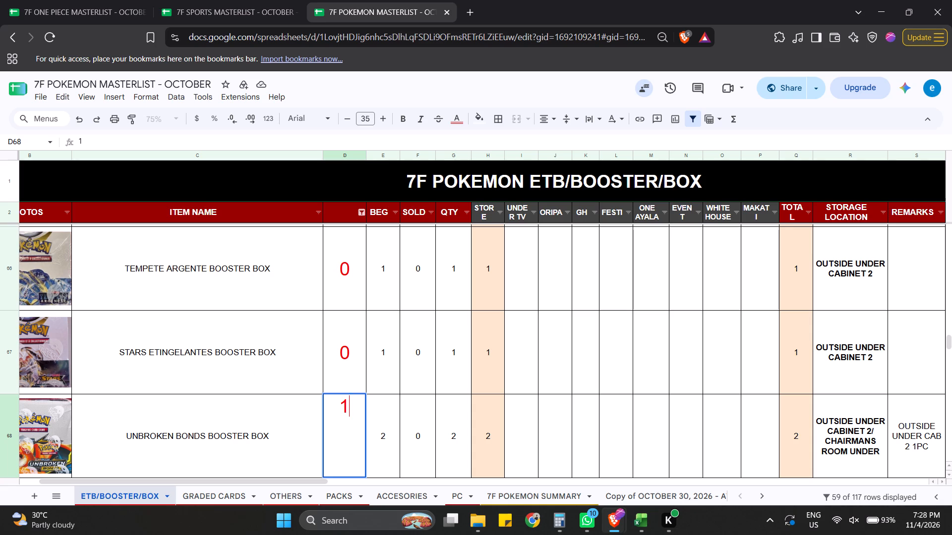
key(Right)
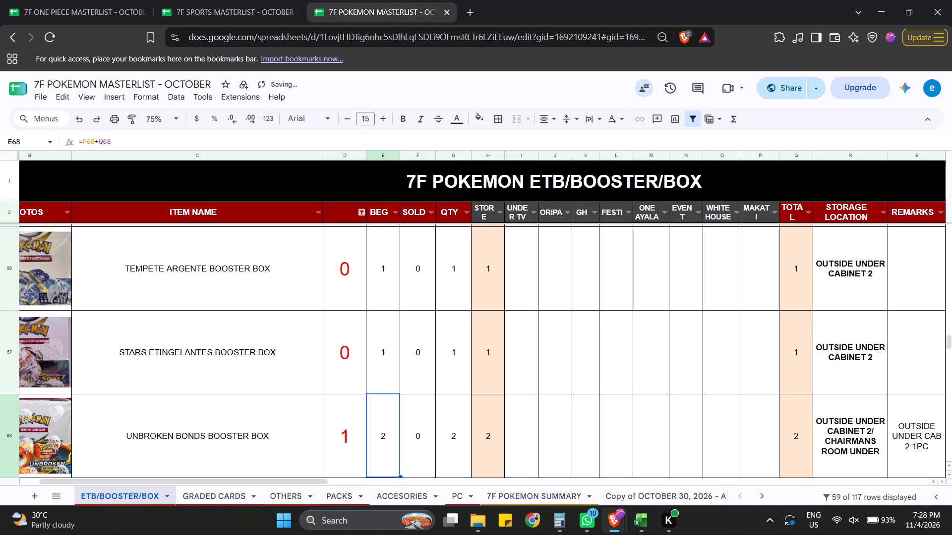
Shorten the storage location of Unbroken Bonds Booster Box to CHAIRMANS ROOM UNDER.
double_click(869, 432)
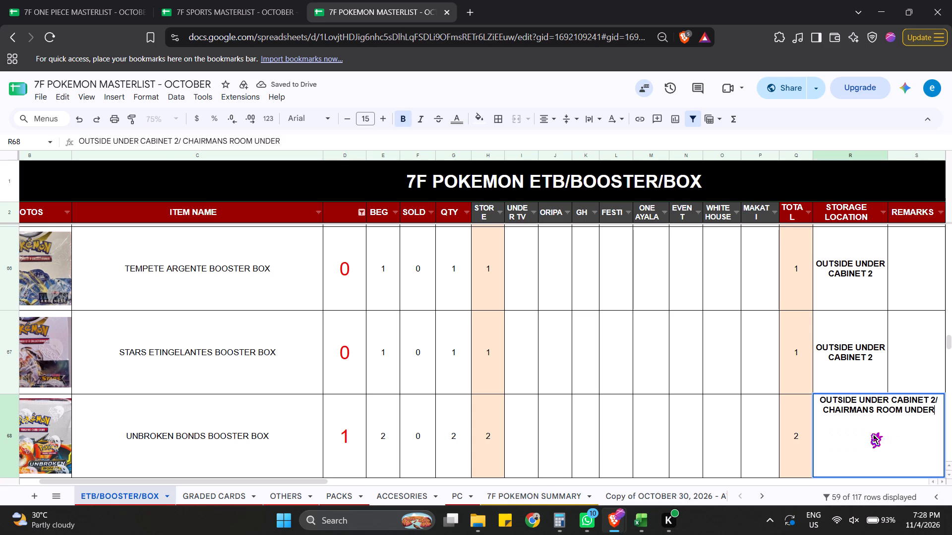
key(Up)
key(Right)
key(BackSpace)
key(BackSpace)
key(BackSpace)
key(BackSpace)
key(BackSpace)
key(BackSpace)
key(BackSpace)
key(BackSpace)
key(BackSpace)
key(BackSpace)
key(BackSpace)
key(BackSpace)
key(BackSpace)
key(BackSpace)
key(BackSpace)
key(BackSpace)
key(BackSpace)
key(BackSpace)
key(BackSpace)
key(BackSpace)
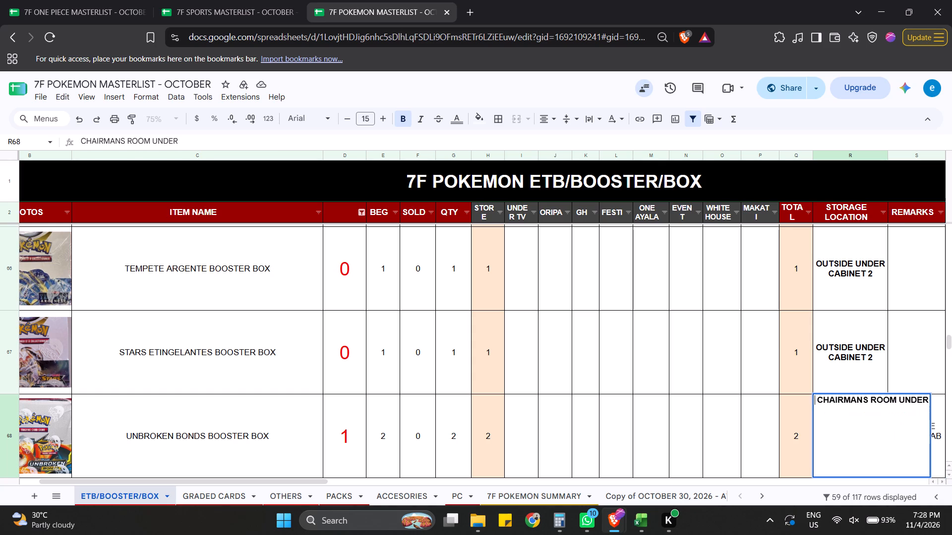
key(Right)
key(BackSpace)
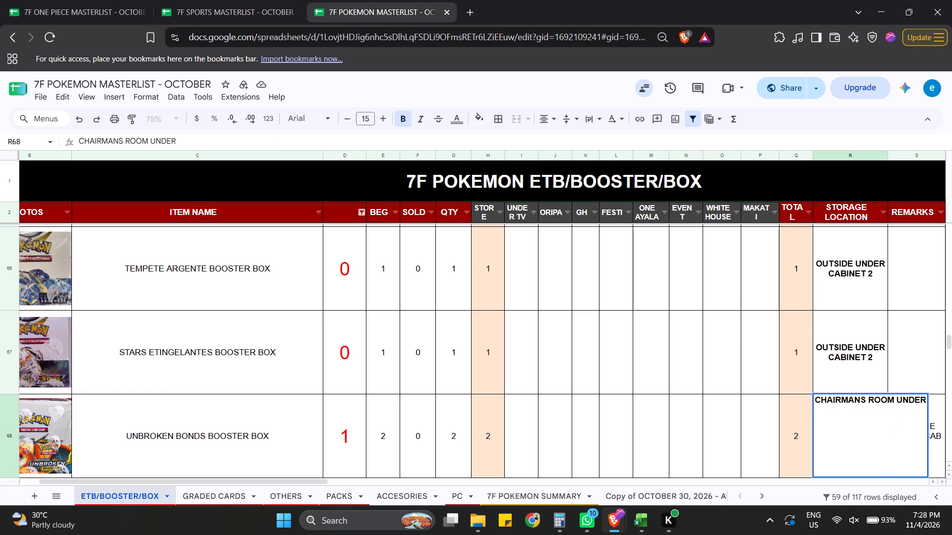
key(Return)
Check column D from Primal Clash down to the end of the list for blank quantities, and return to the top of the sheet.
key(Left)
key(Left)
key(Left)
key(Left)
key(Left)
key(Left)
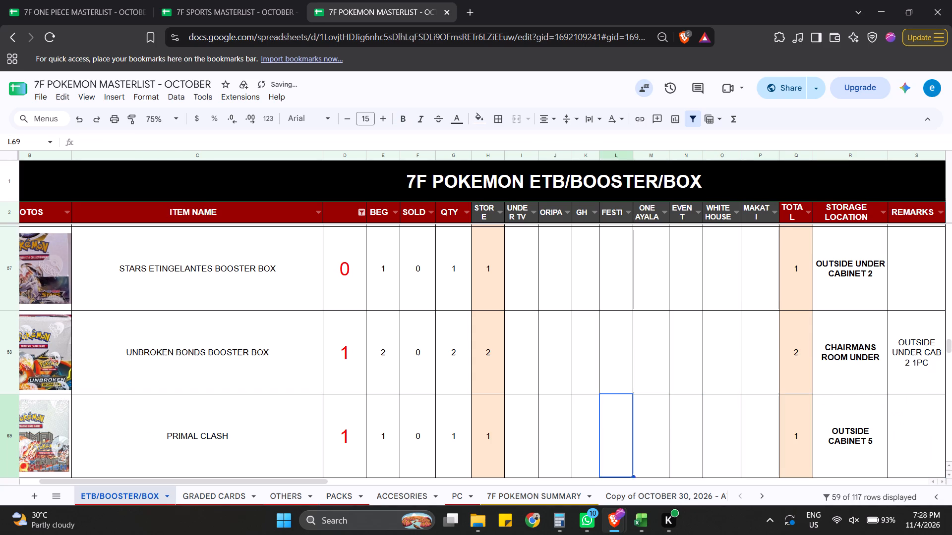
key(Left)
key(Left)
key(Left)
key(Left)
key(Left)
key(Left)
key(Left)
key(Left)
key(Down)
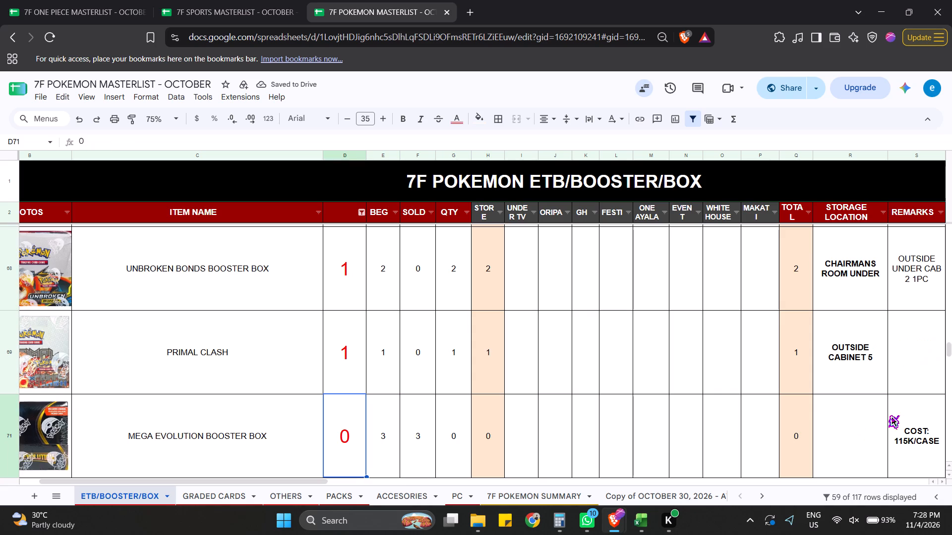
key(Down)
key(Down)
key(Down)
key(Down)
key(Down)
key(Up)
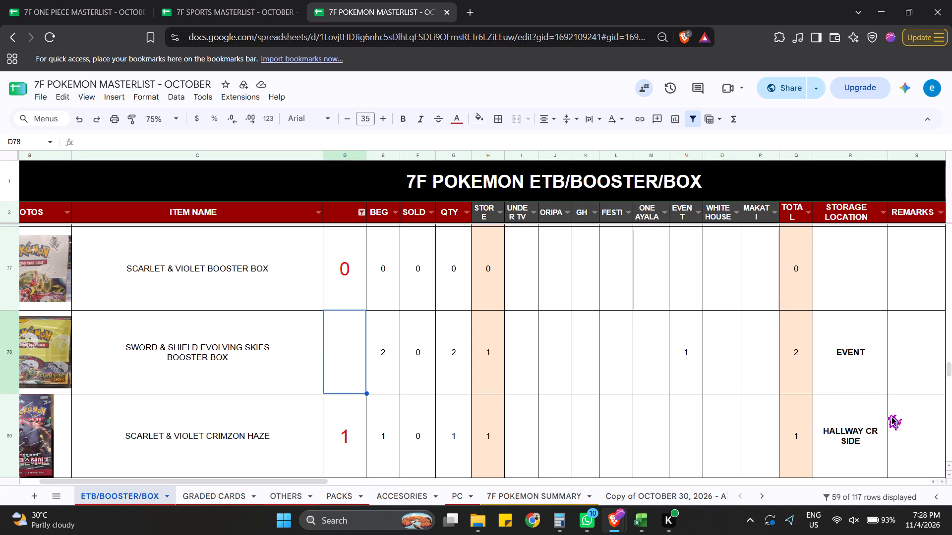
key(Down)
key(Down)
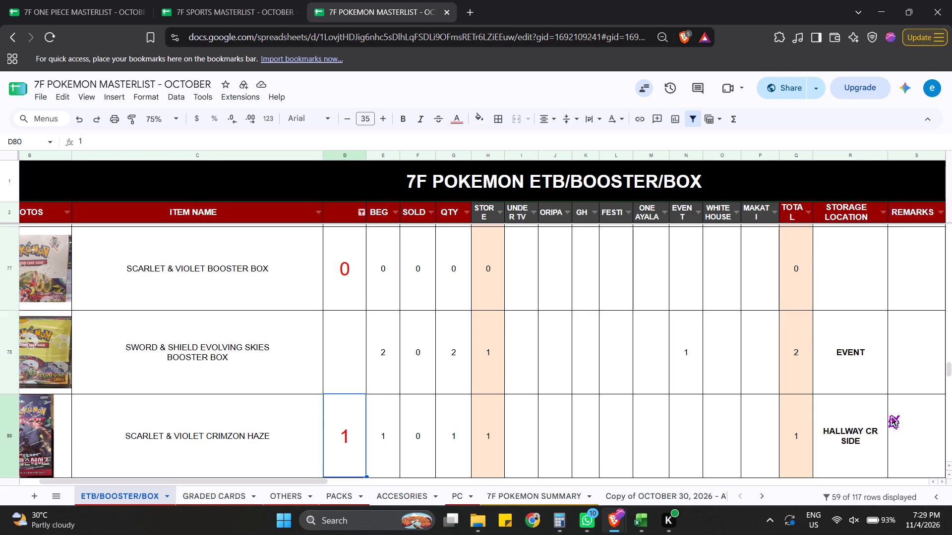
key(Down)
key(Down)
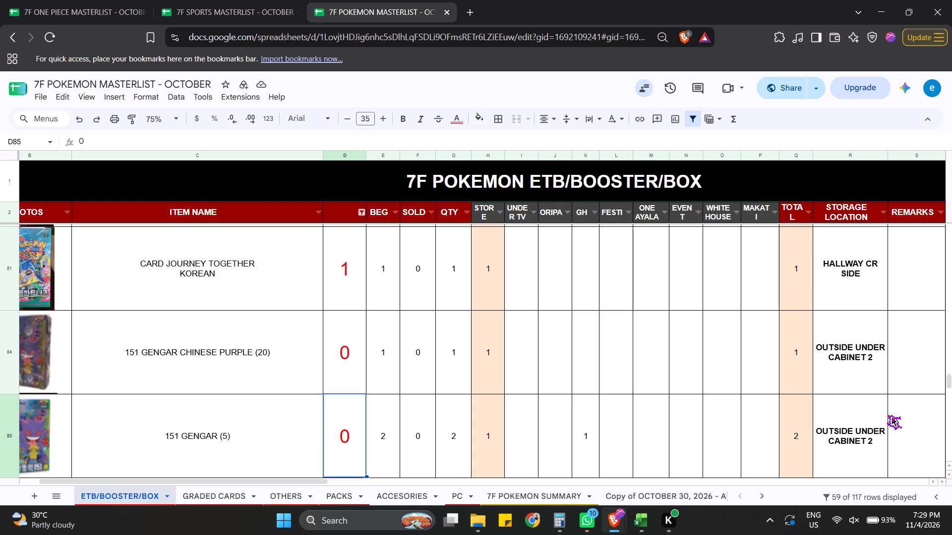
key(Down)
key(Down)
key(Down)
key(Down)
key(Down)
key(Down)
key(Down)
key(Down)
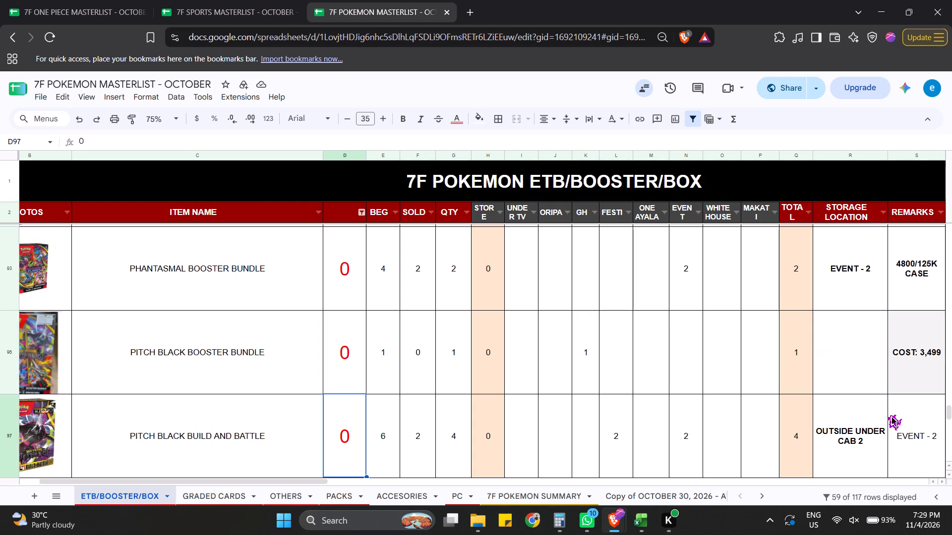
key(Down)
key(Down)
key(Down)
key(Down)
key(Down)
key(Down)
key(Up)
key(Up)
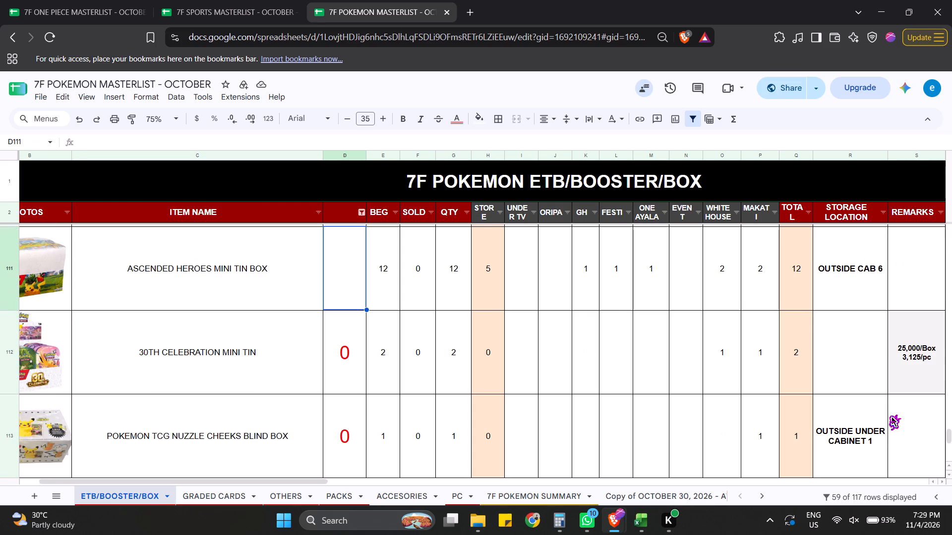
key(Down)
key(Down)
key(Down)
key(Down)
key(Down)
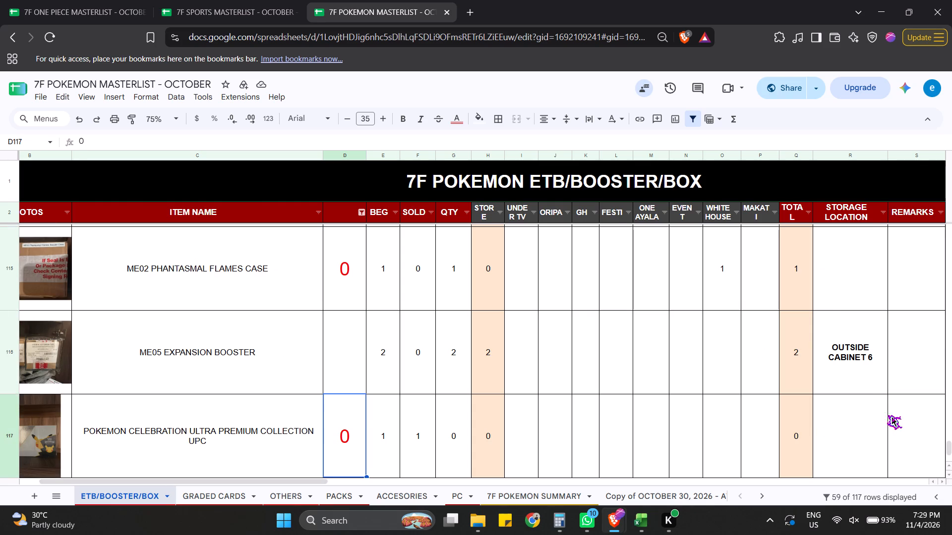
key(Down)
key(Down)
key(Up)
key(Up)
key(Up)
key(Up)
key(Up)
key(Up)
key(Up)
key(Up)
key(Up)
key(Up)
key(Up)
key(Up)
key(Up)
key(Up)
key(Up)
key(Up)
key(Up)
key(Up)
key(Up)
key(Up)
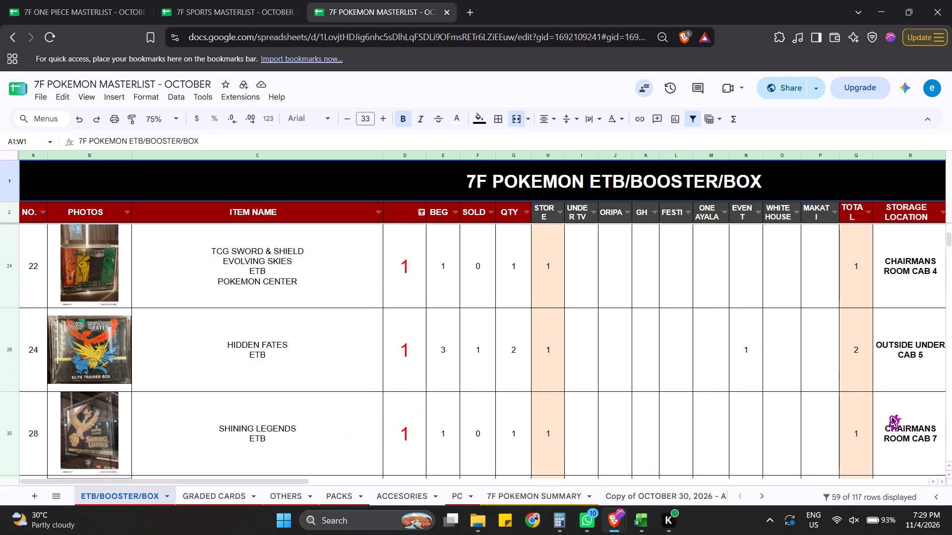
Reapply the blanks-only filter on column D of the ETB/BOOSTER/BOX sheet.
key(Down)
key(Down)
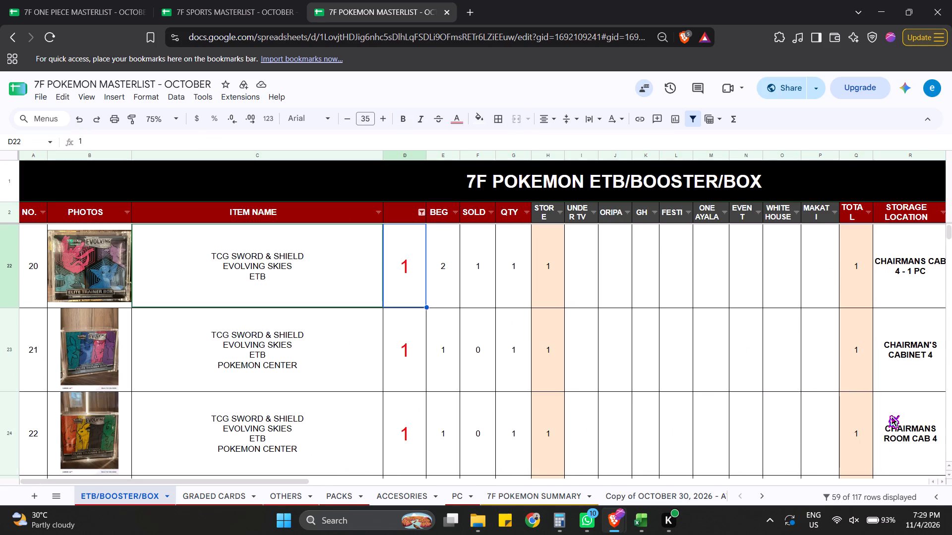
key(Up)
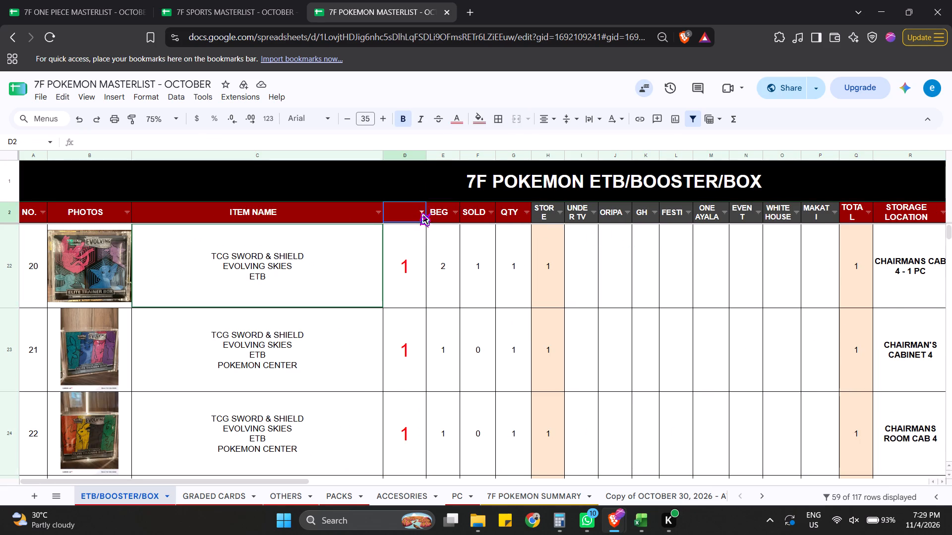
click(418, 213)
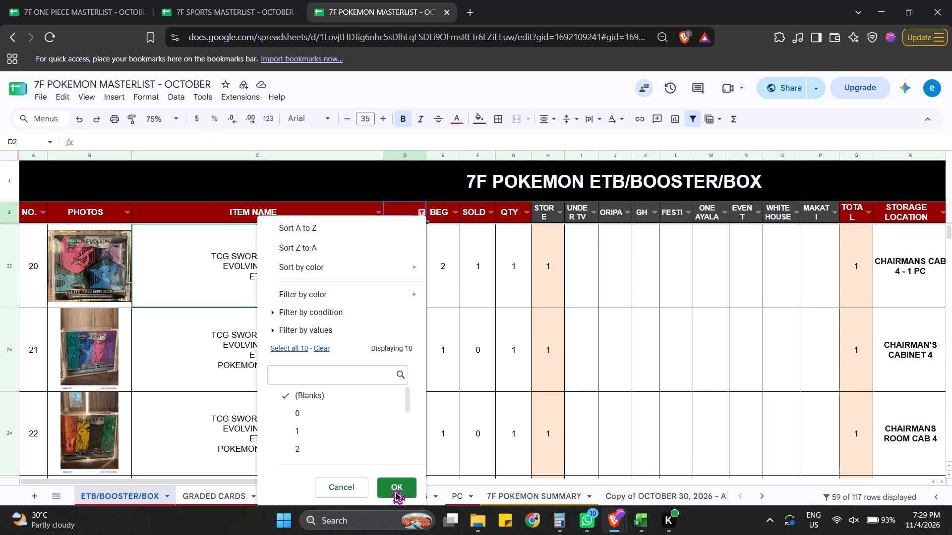
click(391, 490)
scroll(375, 397, up, 1)
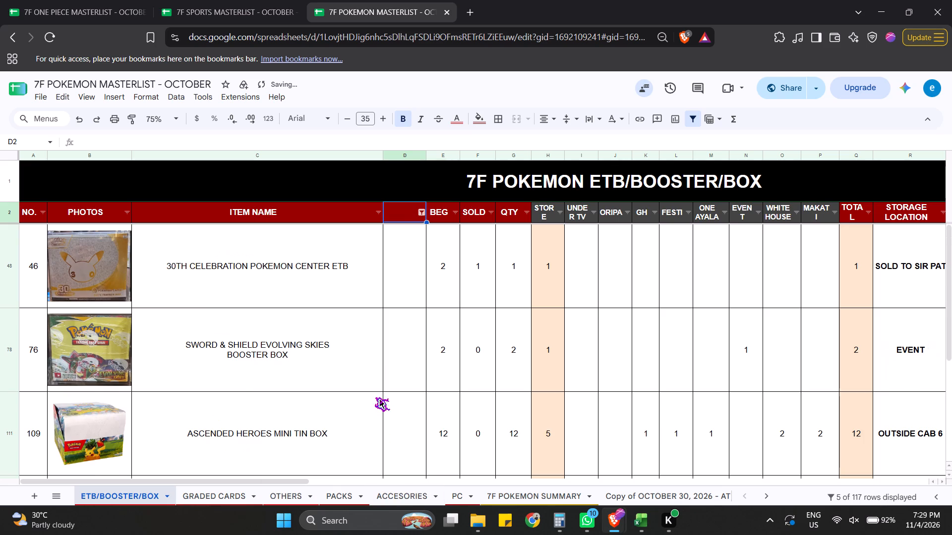
scroll(375, 397, up, 1)
Enter 0 in column D for 30th Celebration Pokemon Center ETB.
click(405, 266)
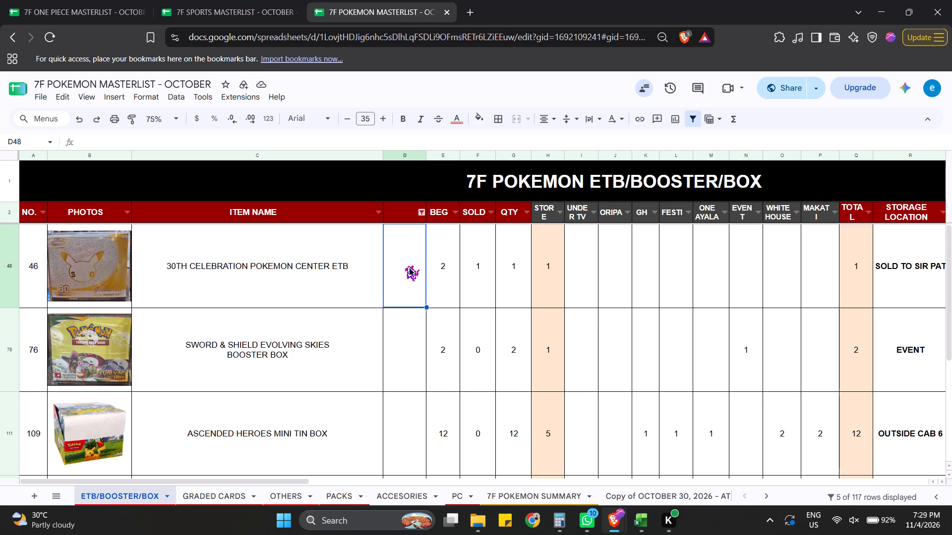
key(0)
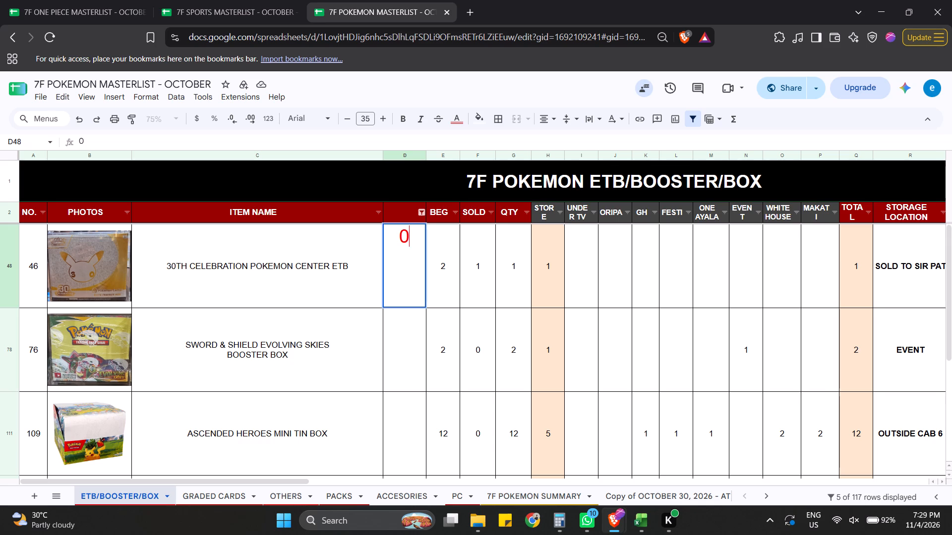
key(Down)
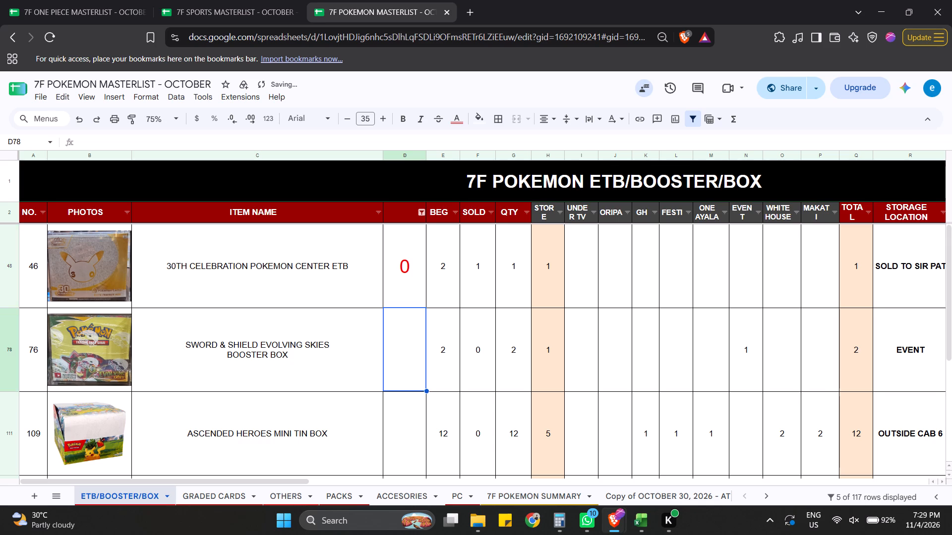
Check the remaining items with a blank column D, from Sword & Shield Evolving Skies Booster Box to the end of the list.
key(Down)
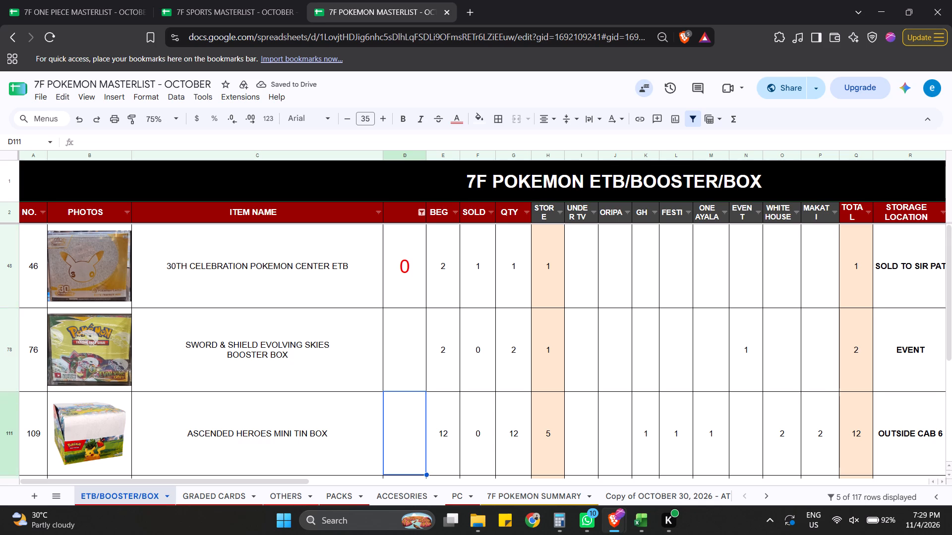
key(Down)
key(Down)
key(Down)
key(Up)
key(Up)
key(Up)
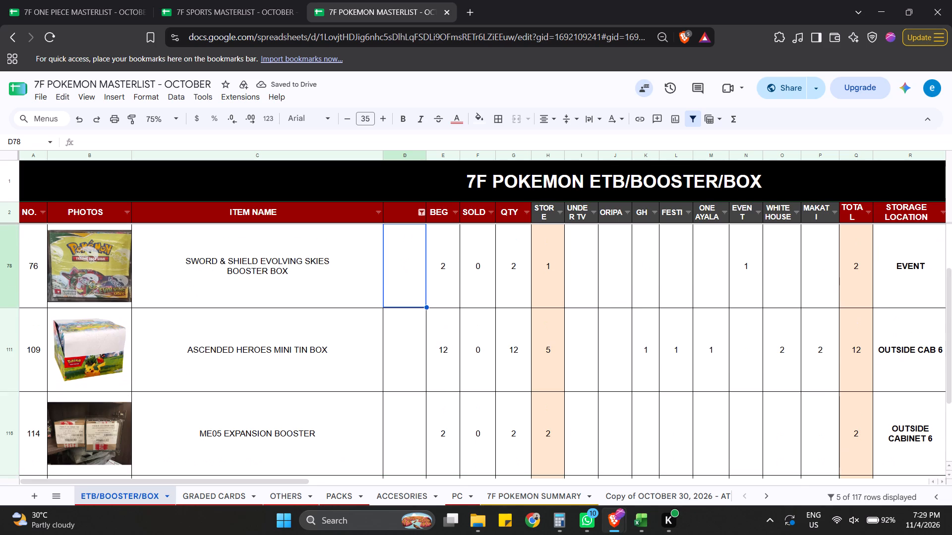
Switch to the OTHERS sheet and enter 0 in column E for Arceus V Figure Collection.
click(285, 492)
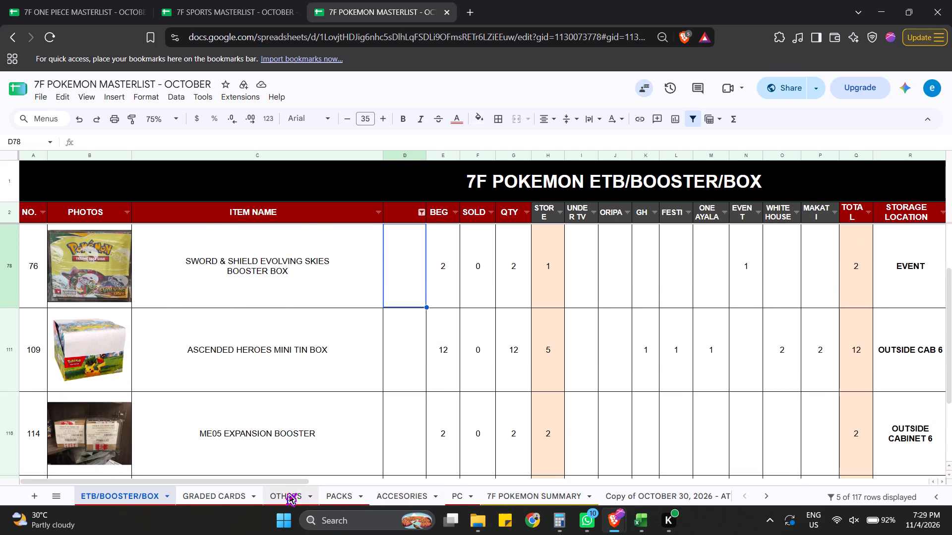
scroll(394, 373, up, 8)
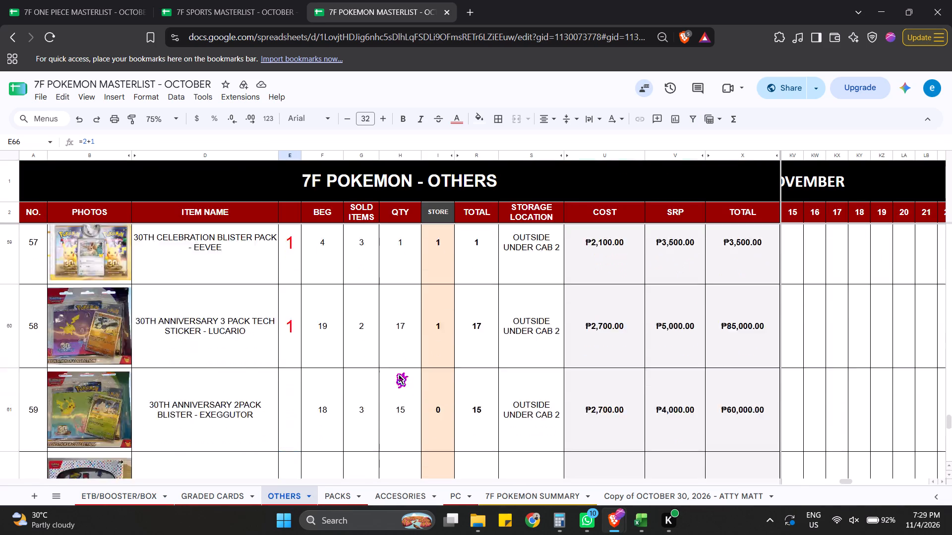
scroll(394, 373, up, 17)
scroll(394, 373, up, 6)
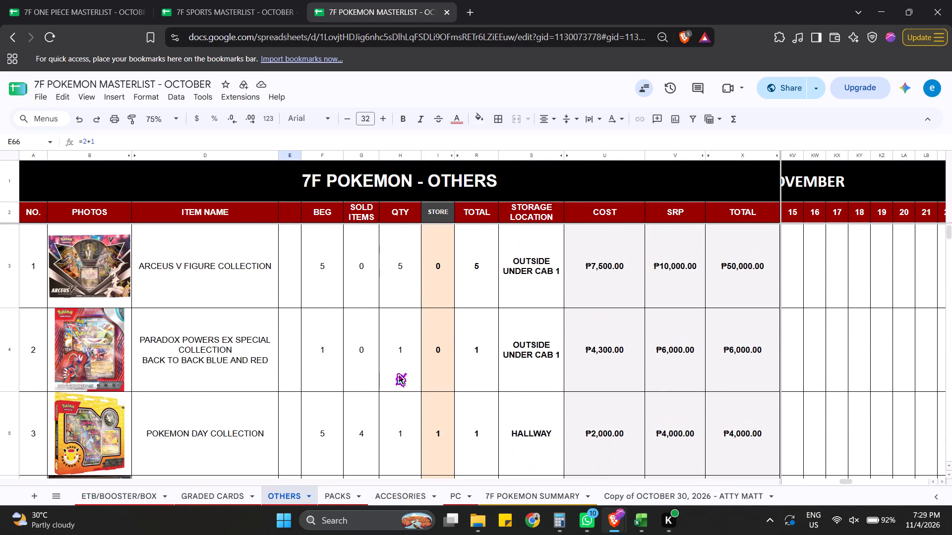
click(294, 274)
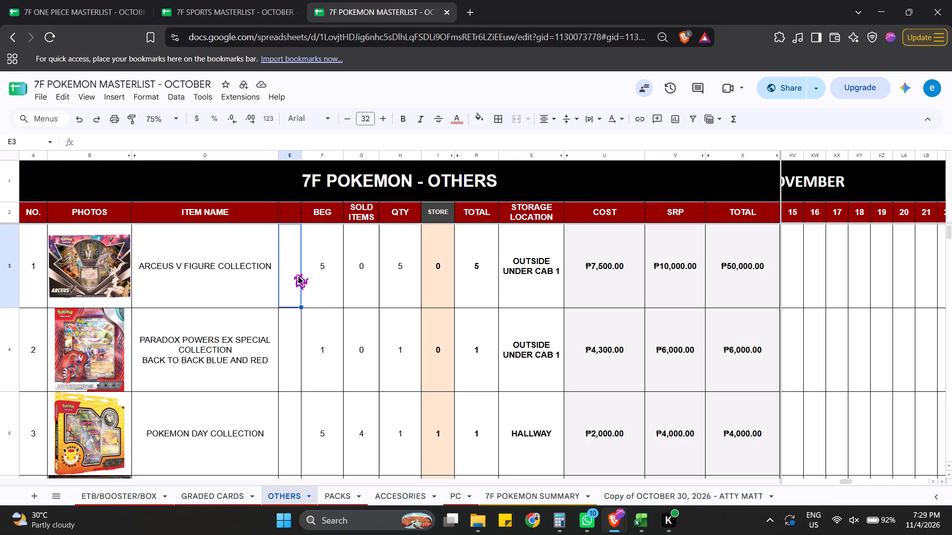
key(0)
key(Return)
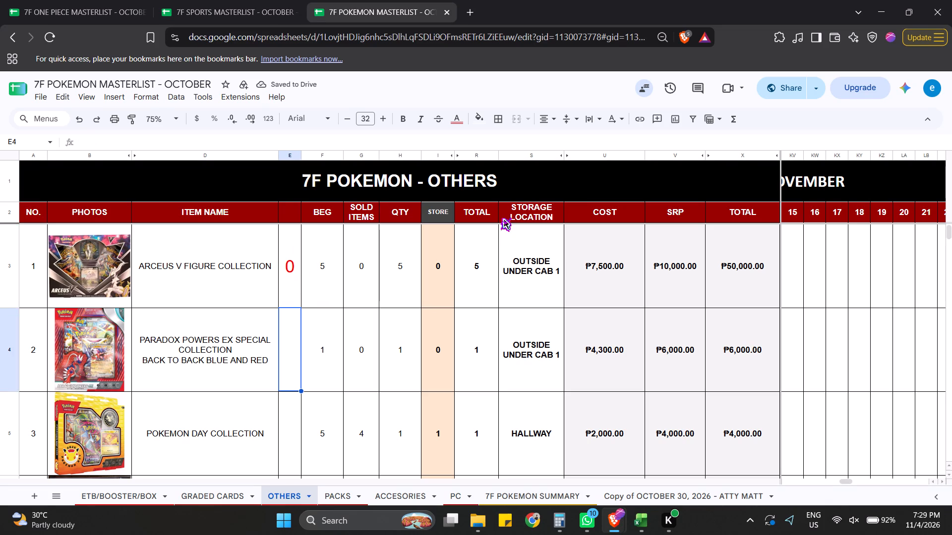
Unhide the collapsed location columns J to Q between STORE and TOTAL on the OTHERS sheet.
click(456, 156)
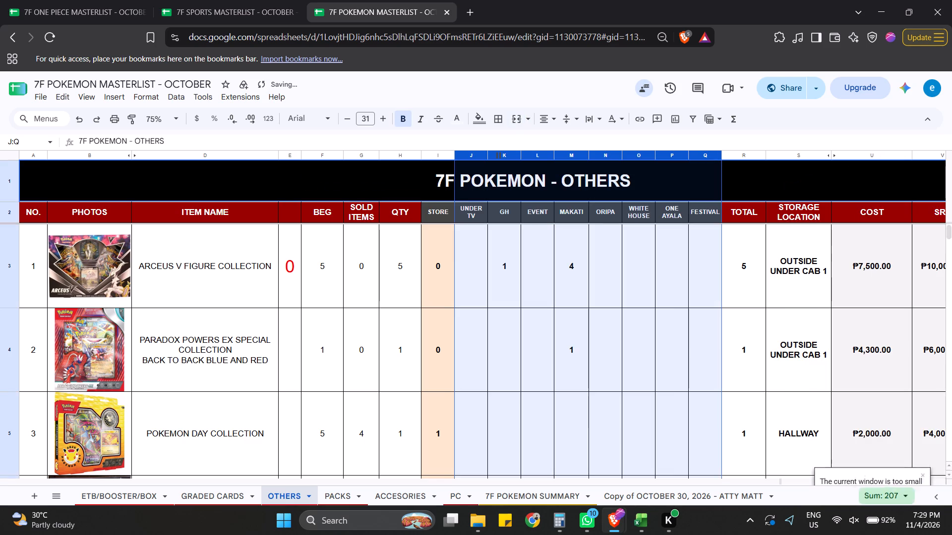
Enter 0 in column E for Paradox Powers EX Special Collection Back to Back Blue and Red.
click(298, 347)
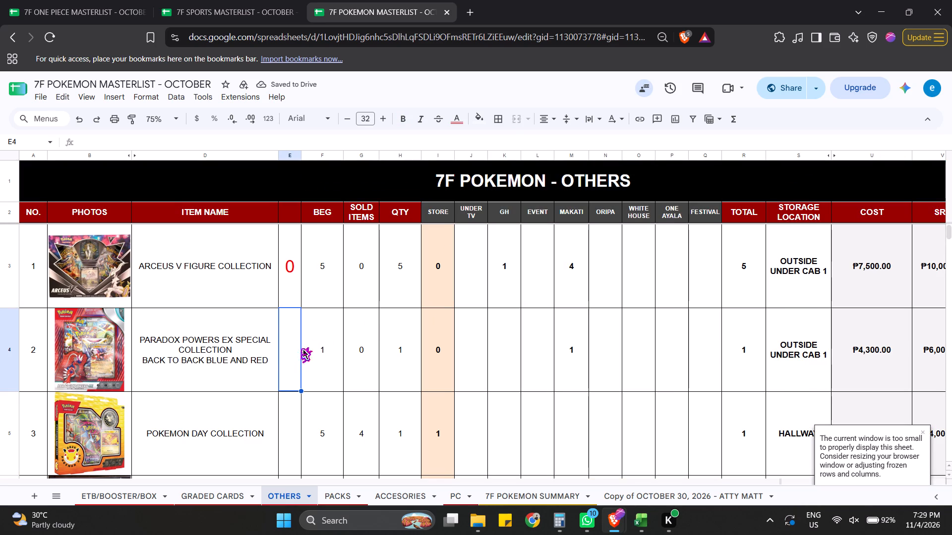
key(0)
key(Return)
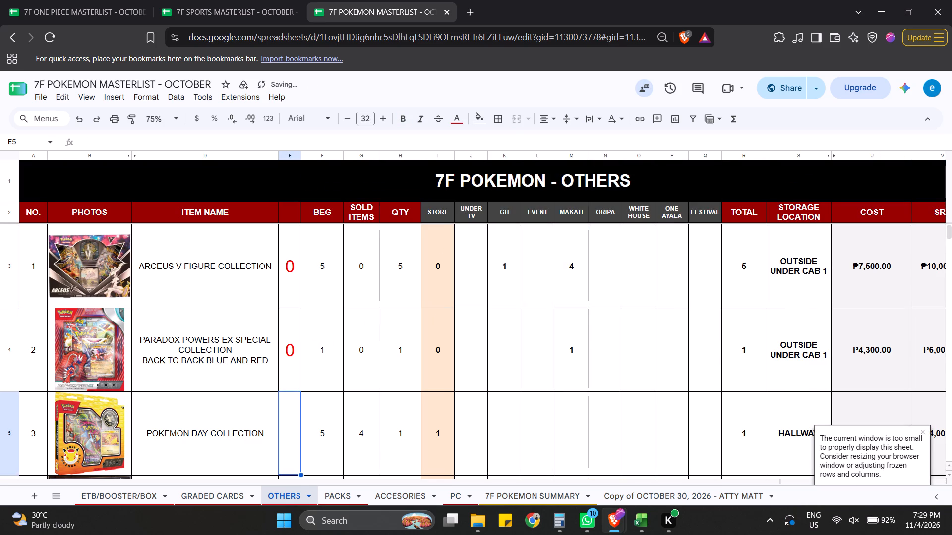
Skip Pokemon Day Collection and enter 1 in column E for the Japanese Eevee Heroes VMAX Special Set.
scroll(569, 389, down, 1)
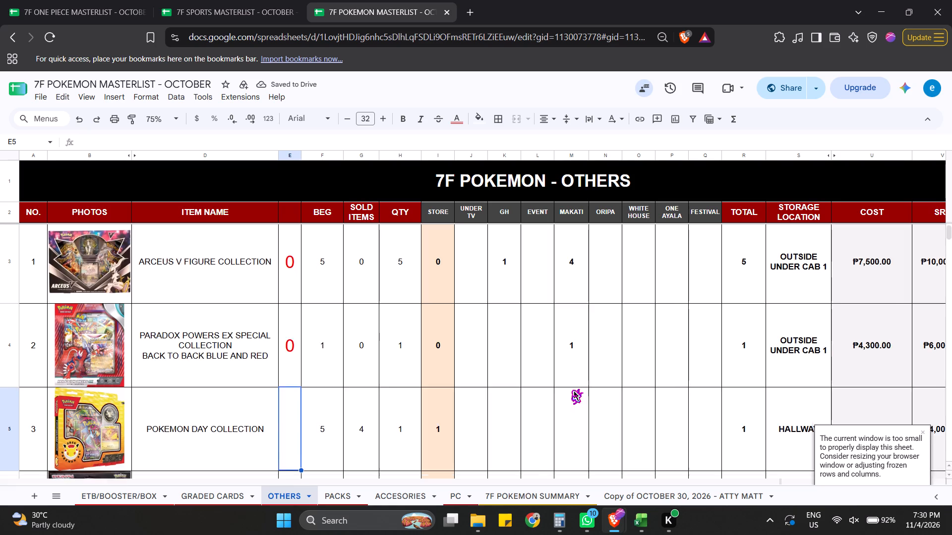
scroll(569, 389, down, 1)
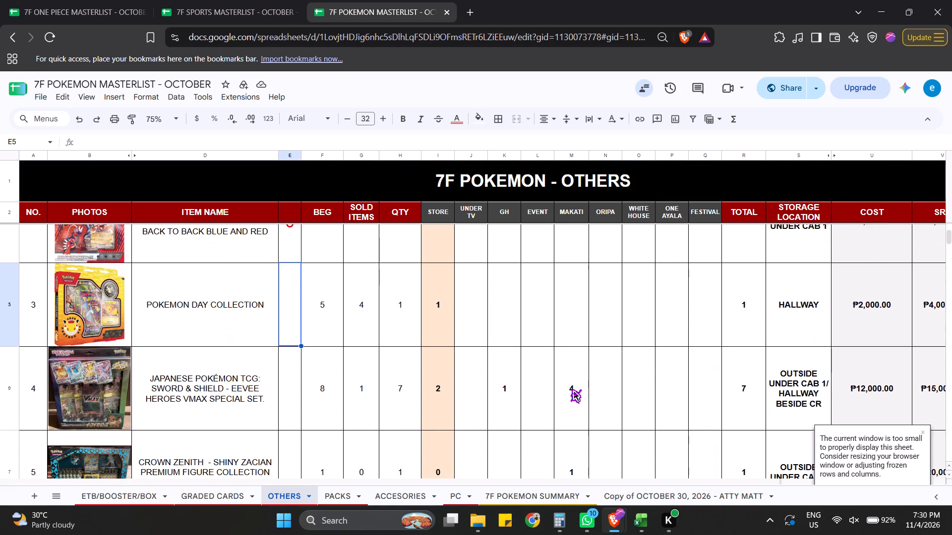
scroll(569, 389, down, 1)
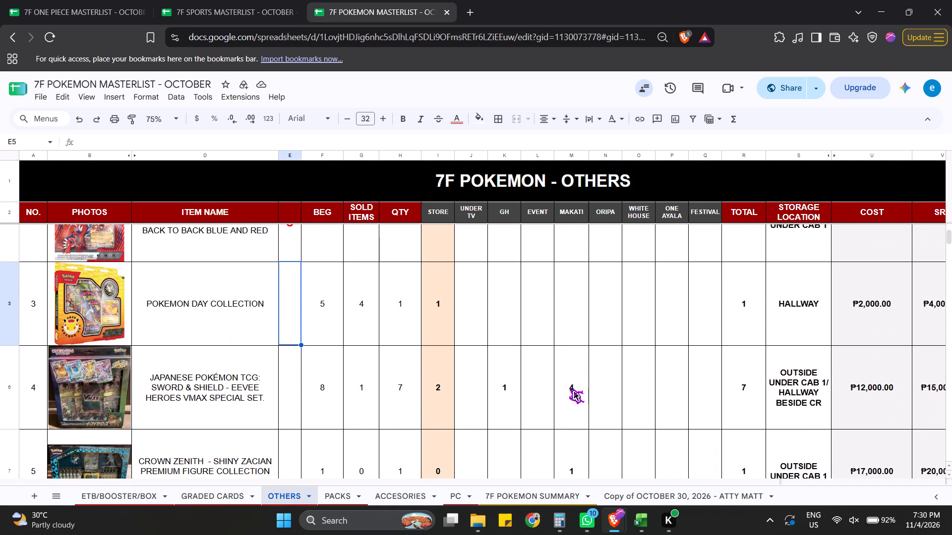
key(Down)
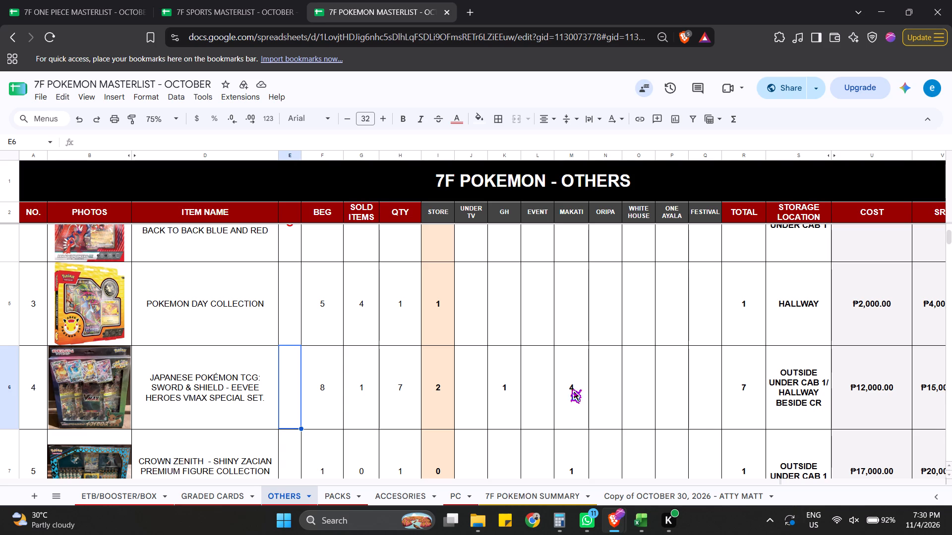
key(1)
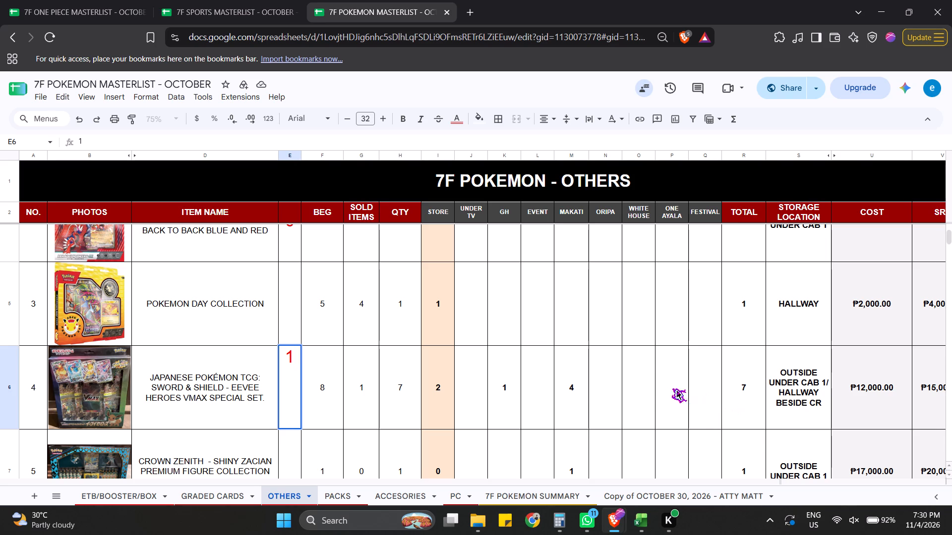
click(674, 411)
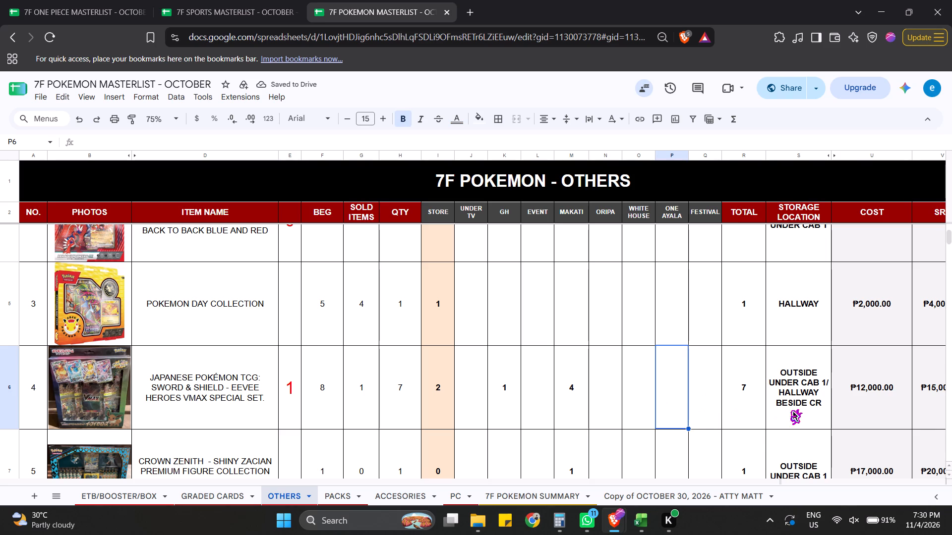
Shorten the storage location of the Japanese Eevee Heroes VMAX Special Set to HALLWAY BESIDE CR.
double_click(821, 382)
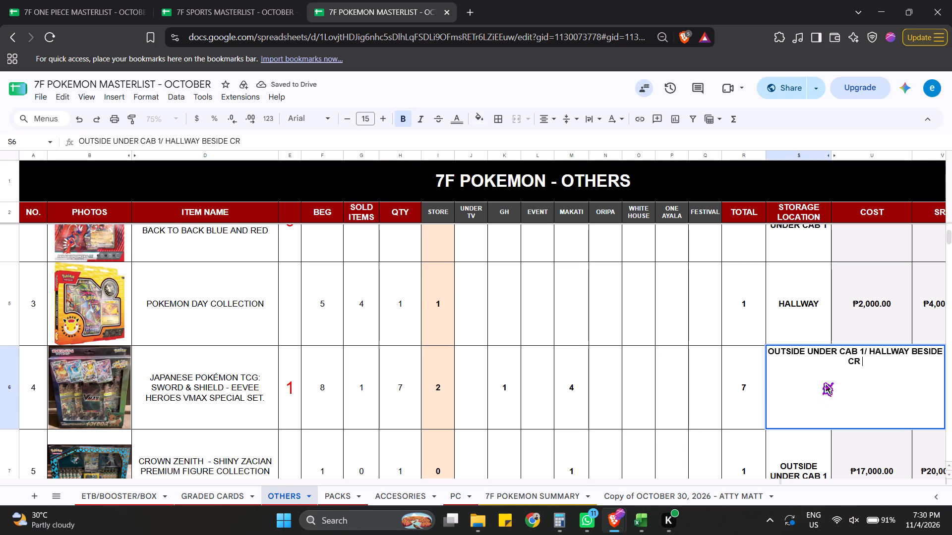
click(868, 350)
key(BackSpace)
key(BackSpace)
key(BackSpace)
key(BackSpace)
key(BackSpace)
key(BackSpace)
key(BackSpace)
key(BackSpace)
key(BackSpace)
key(BackSpace)
key(BackSpace)
key(BackSpace)
key(BackSpace)
key(BackSpace)
key(BackSpace)
key(BackSpace)
key(BackSpace)
key(BackSpace)
key(BackSpace)
key(BackSpace)
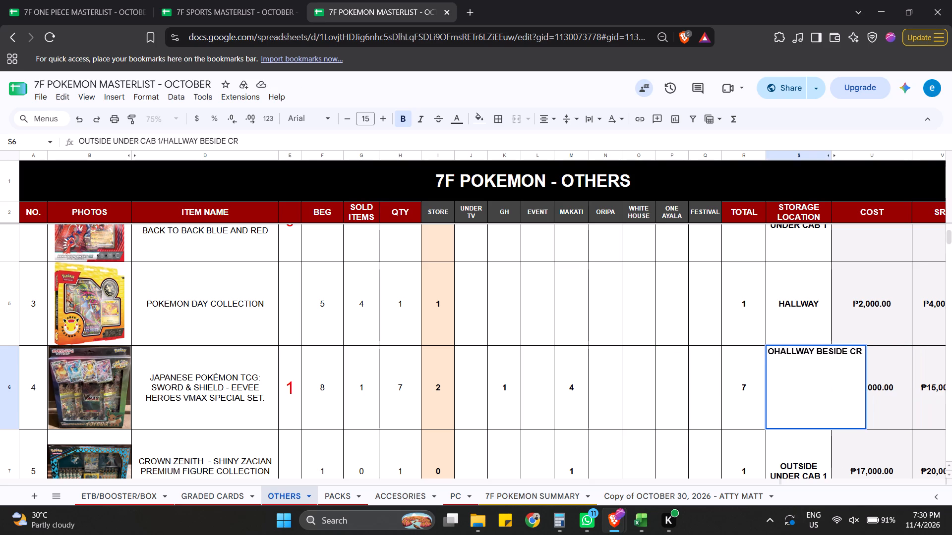
key(Return)
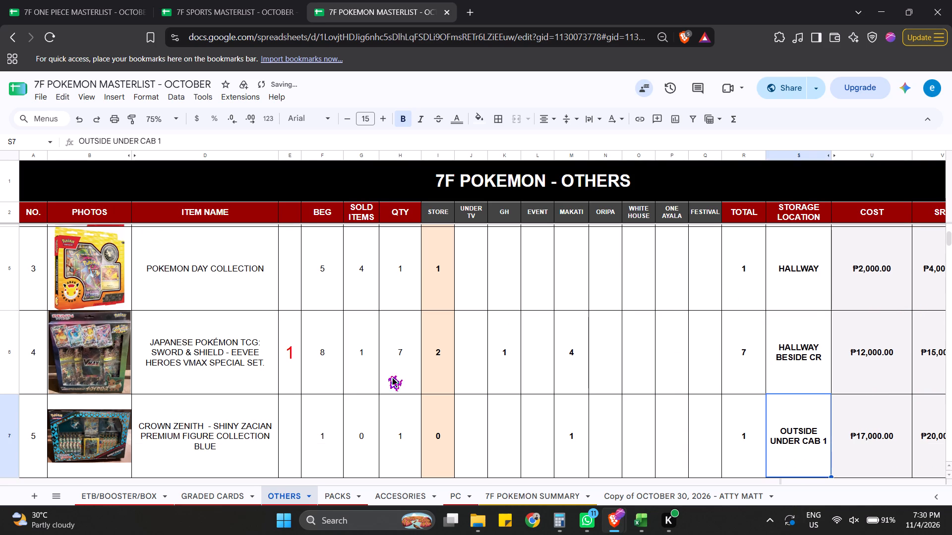
Enter 0 in column E for the Crown Zenith Shiny Zacian Blue and Shiny Zamazenta Red Premium Figure Collections.
click(287, 444)
key(0)
key(Down)
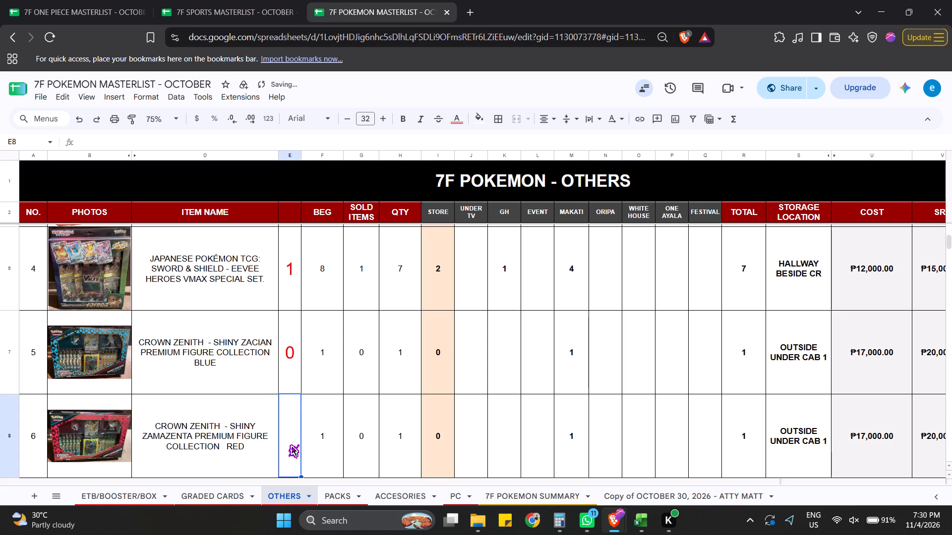
key(0)
key(Down)
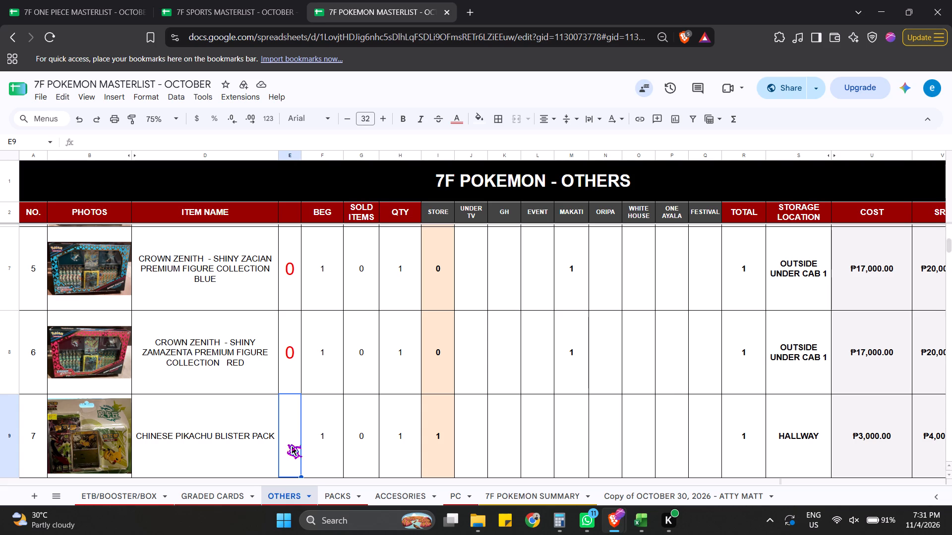
Skip items 7 and 8, and enter 0 in column E for the 151 First Partner Bulbasaur and Squirtle gift boxes and Paradox Rift.
key(Down)
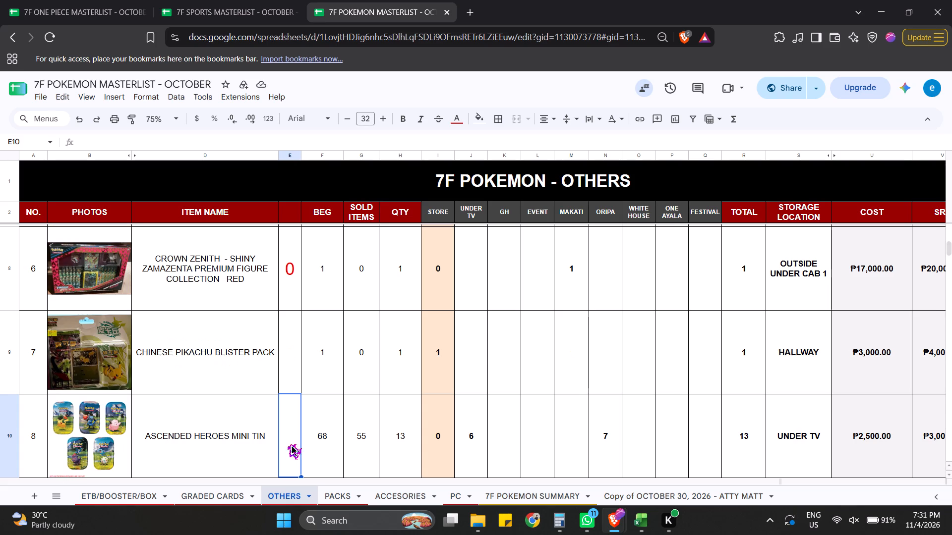
key(Down)
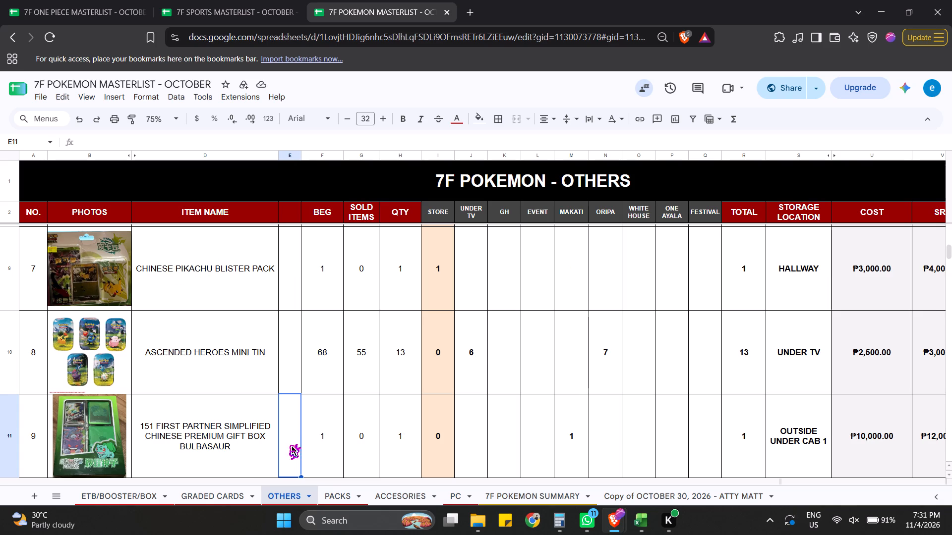
key(0)
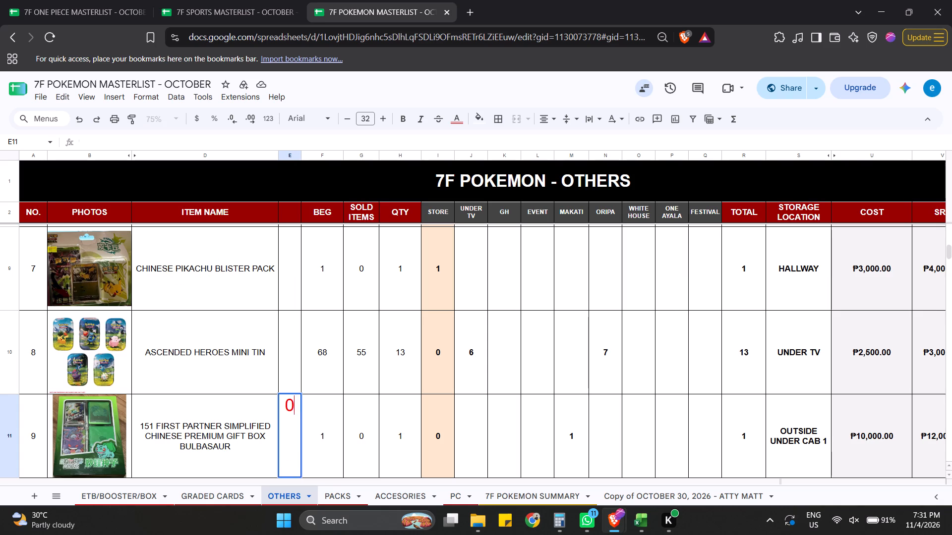
key(Down)
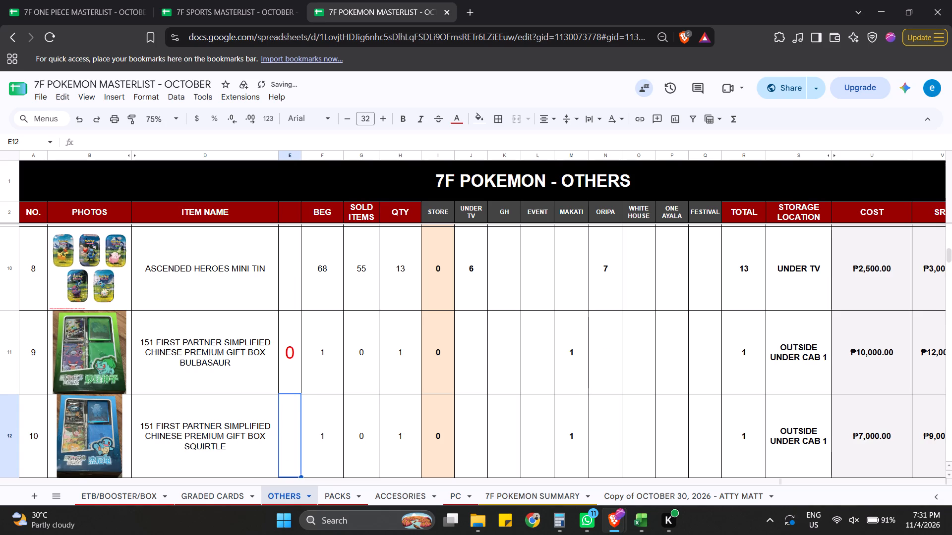
key(0)
key(Down)
key(0)
key(Down)
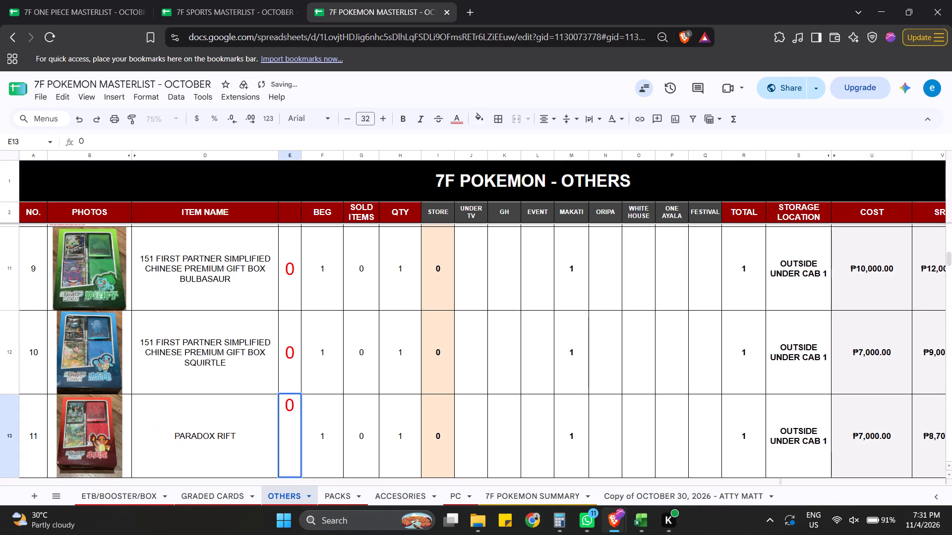
Commit the 0 for Paradox Rift and move past the Deluxe Pin Collection in column E.
key(Down)
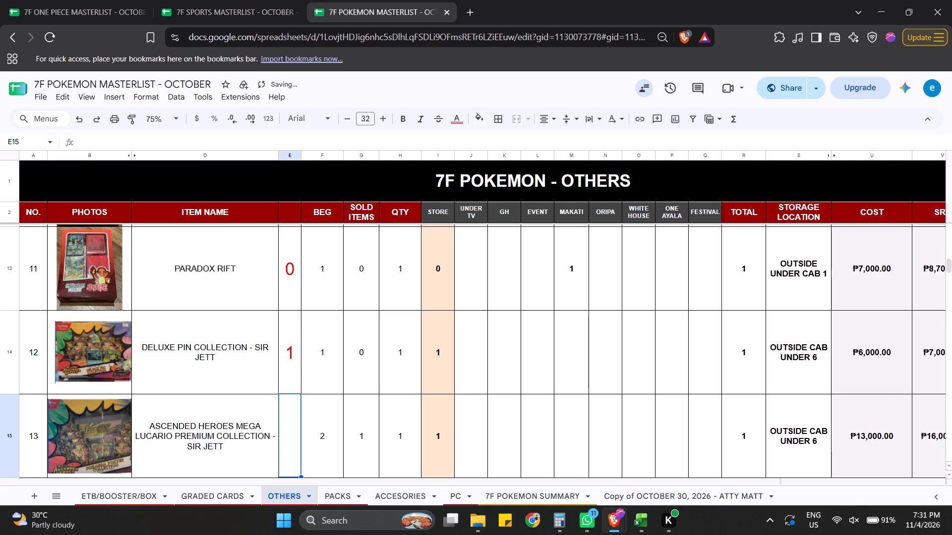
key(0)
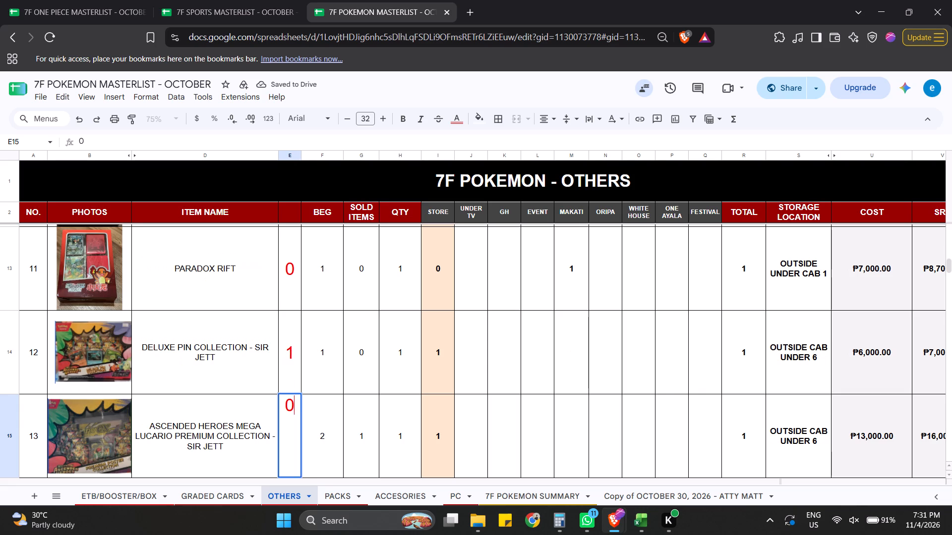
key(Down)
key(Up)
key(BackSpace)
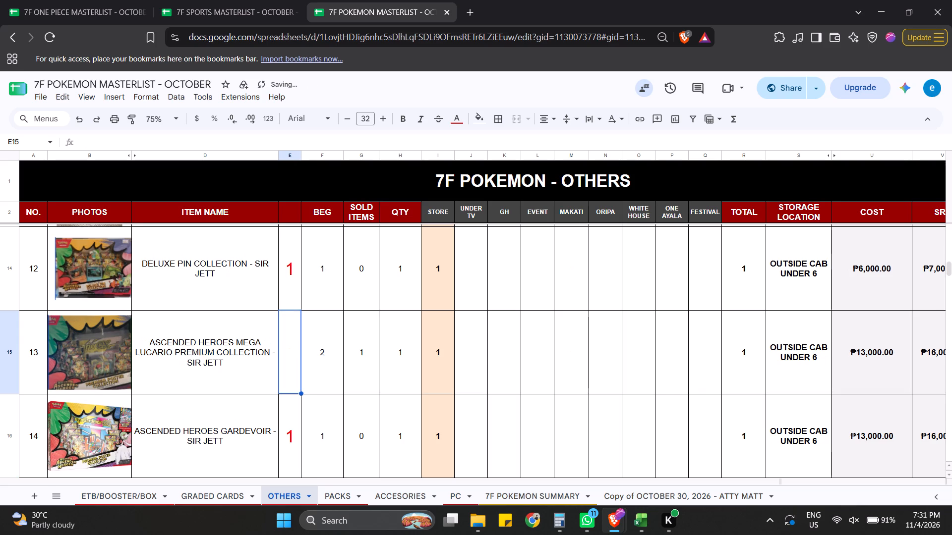
Skip items 13 to 19 and enter 0 in column E for the Sword & Shield Glaceon VSTAR Japan Special Set.
key(Down)
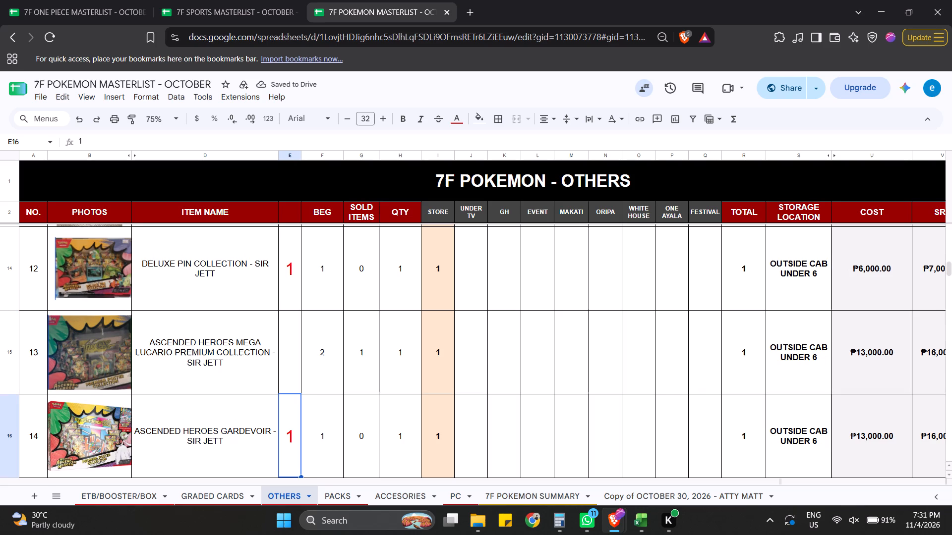
key(Down)
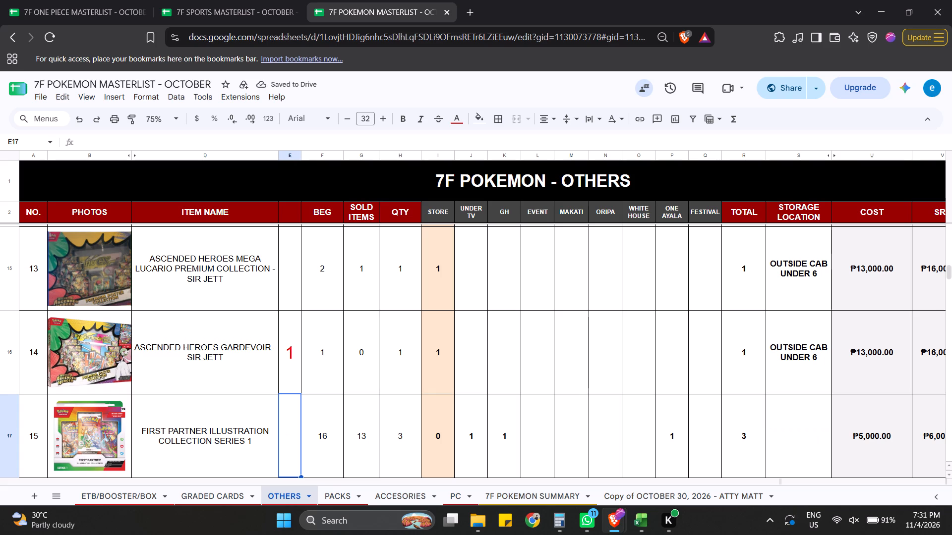
key(Down)
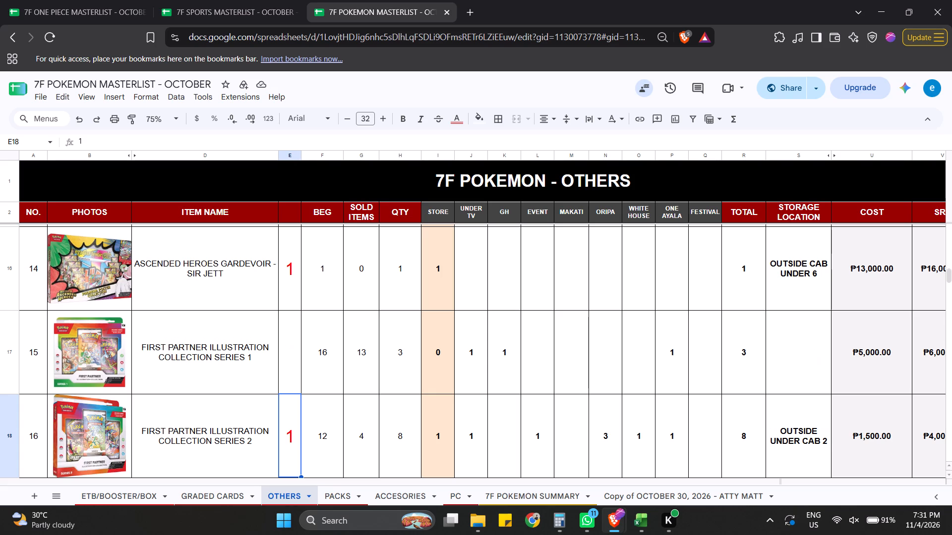
key(Down)
key(Down)
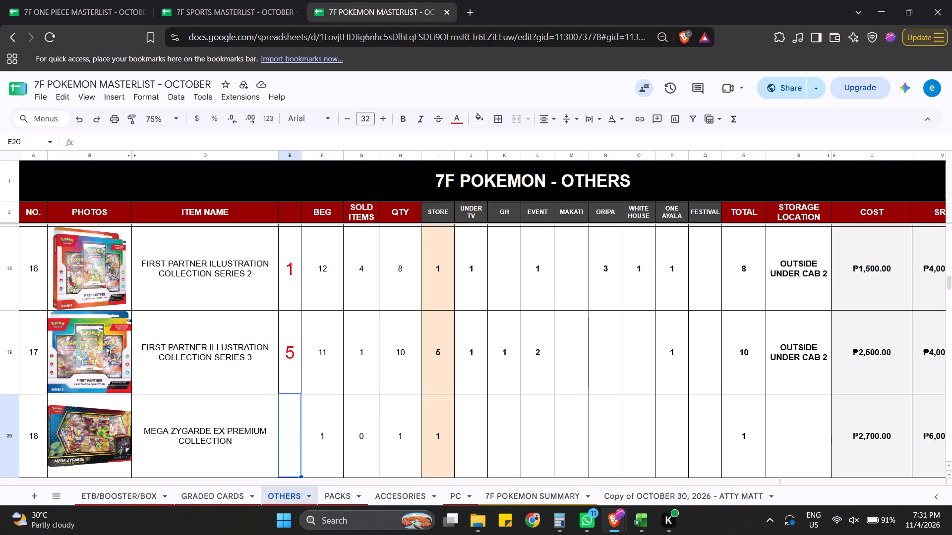
key(Down)
key(Up)
key(Down)
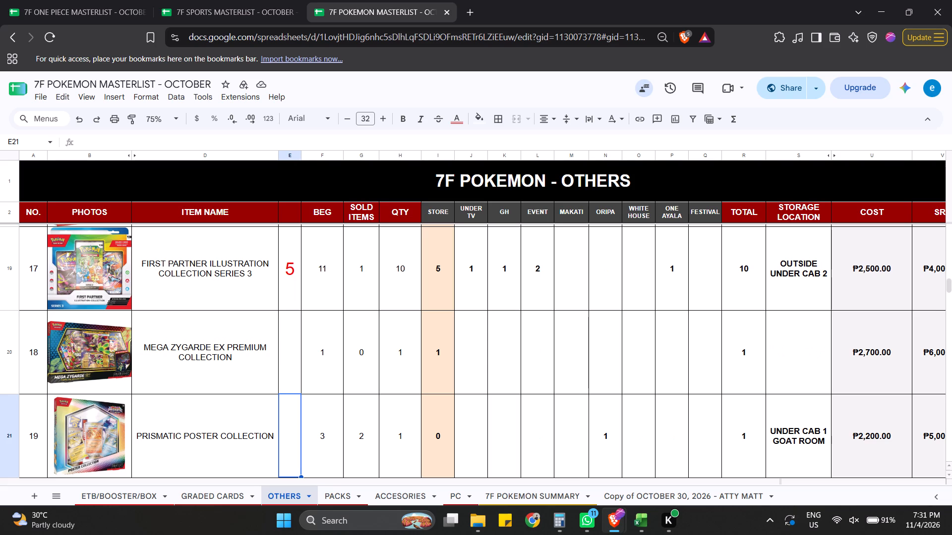
key(Down)
key(Up)
key(Down)
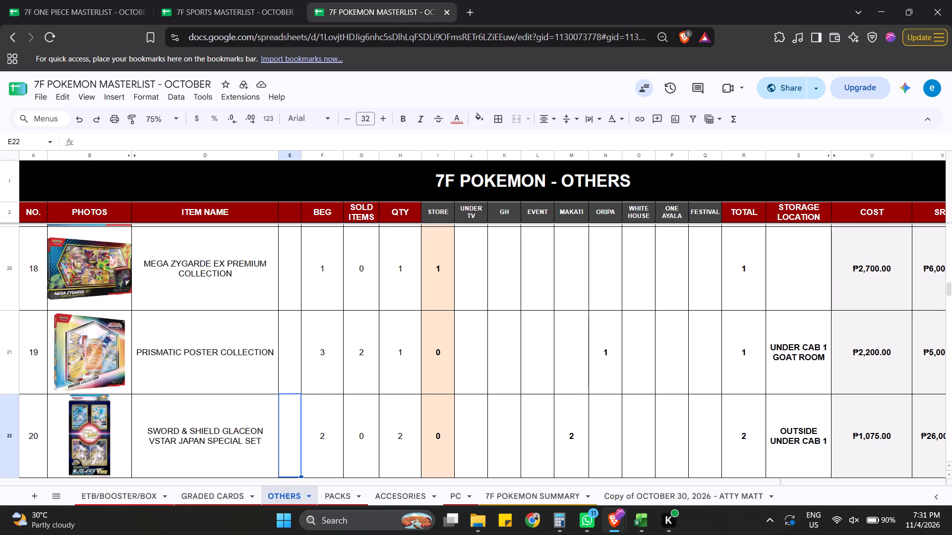
key(0)
key(Down)
Skip items 21 to 23 and enter 0 in column E for the 2016 Charizard EX Fire Blast Box and Charizard EX Premium Collection Box.
key(Down)
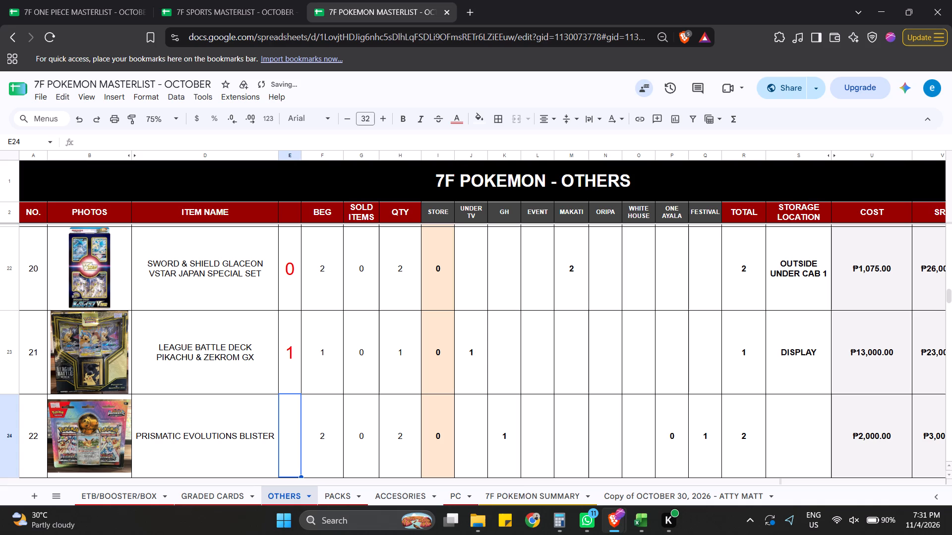
key(Down)
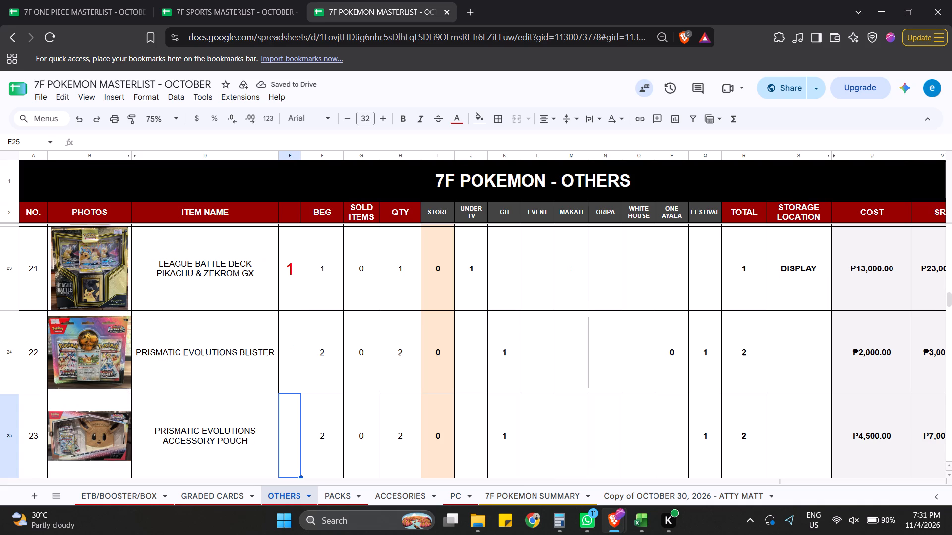
key(Down)
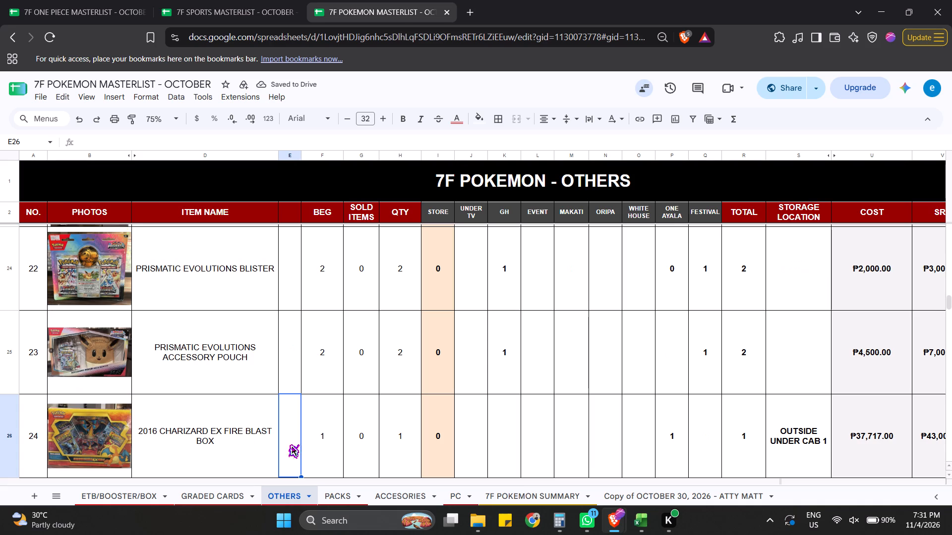
key(0)
key(Down)
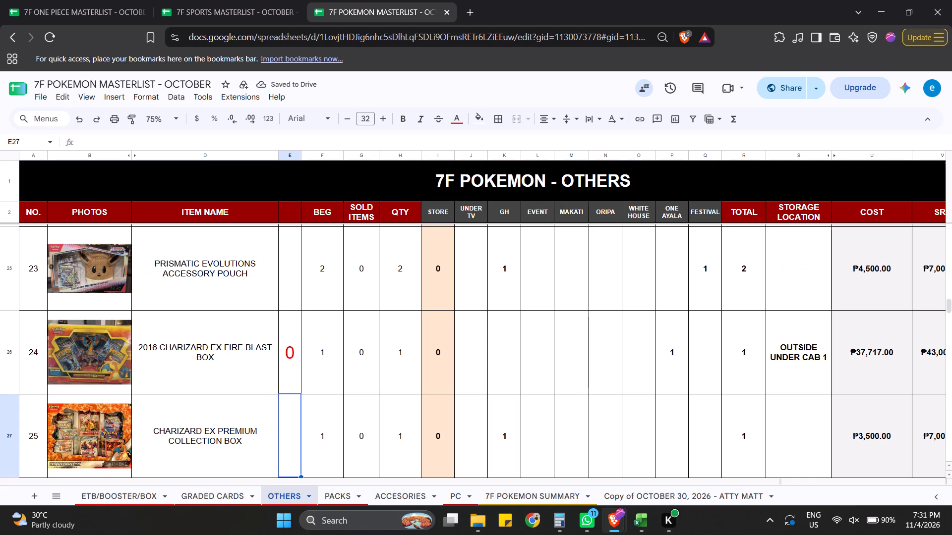
key(0)
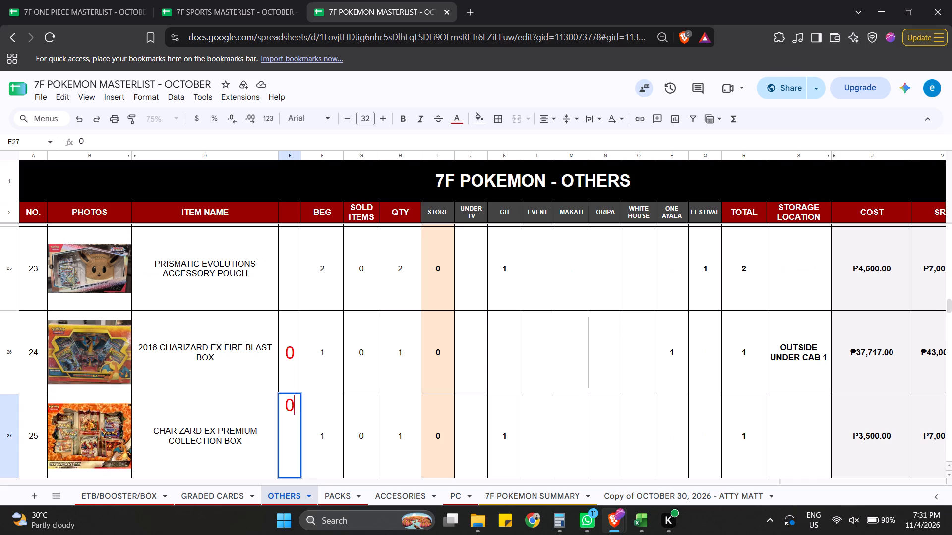
key(Return)
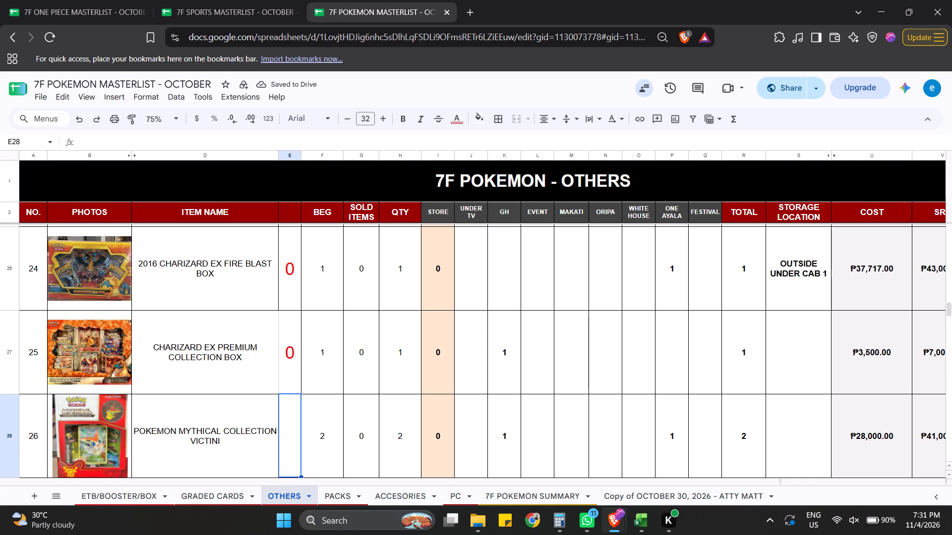
Enter 0 in column E for the Victini and Genesect mythical collections and the Shrouded Fable Greninja EX Collection.
key(0)
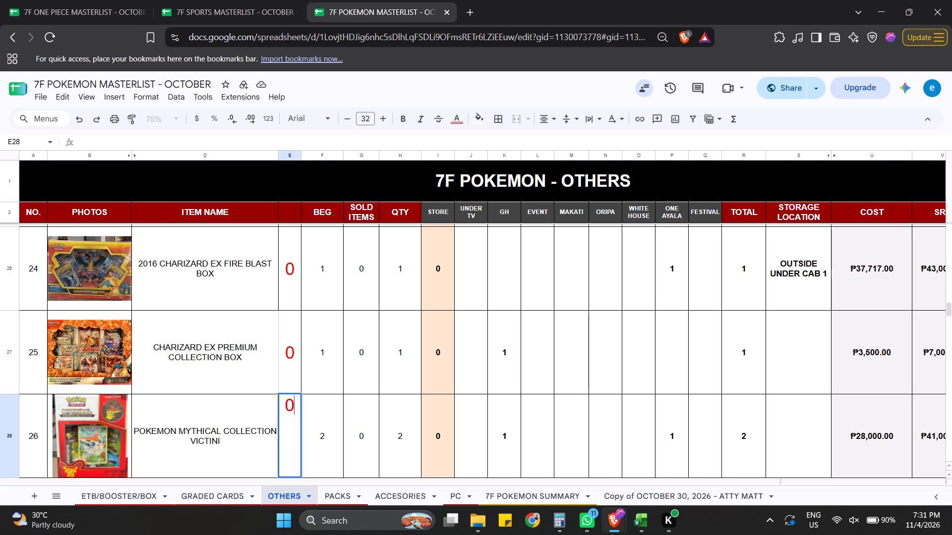
key(Return)
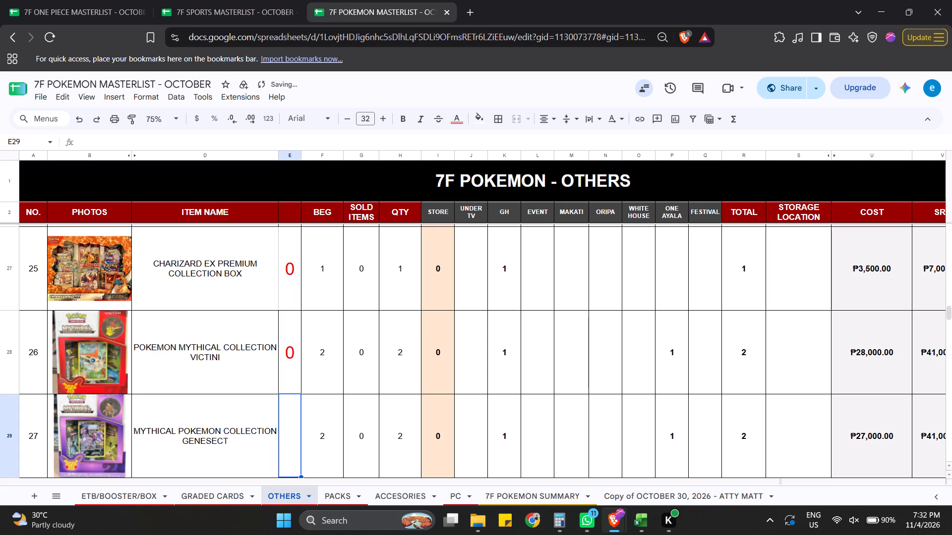
key(0)
key(Return)
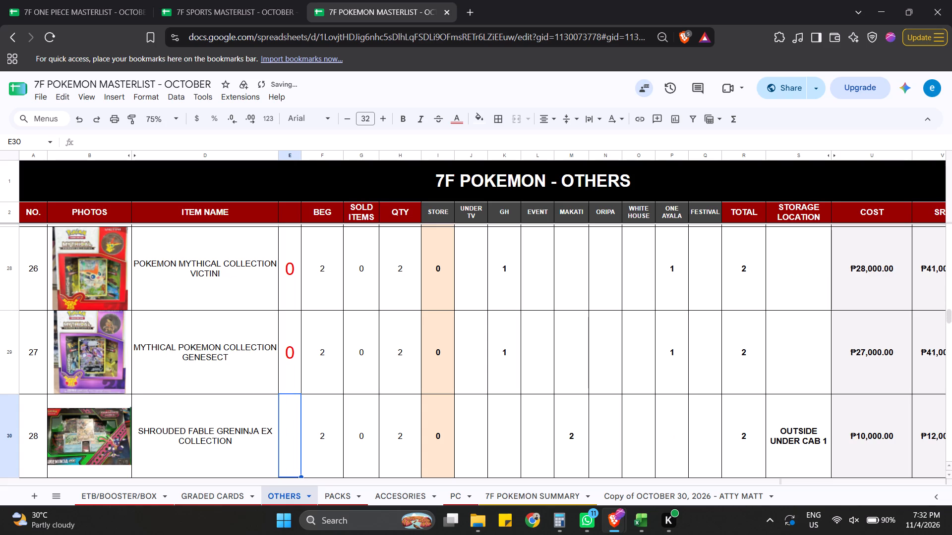
key(0)
key(Return)
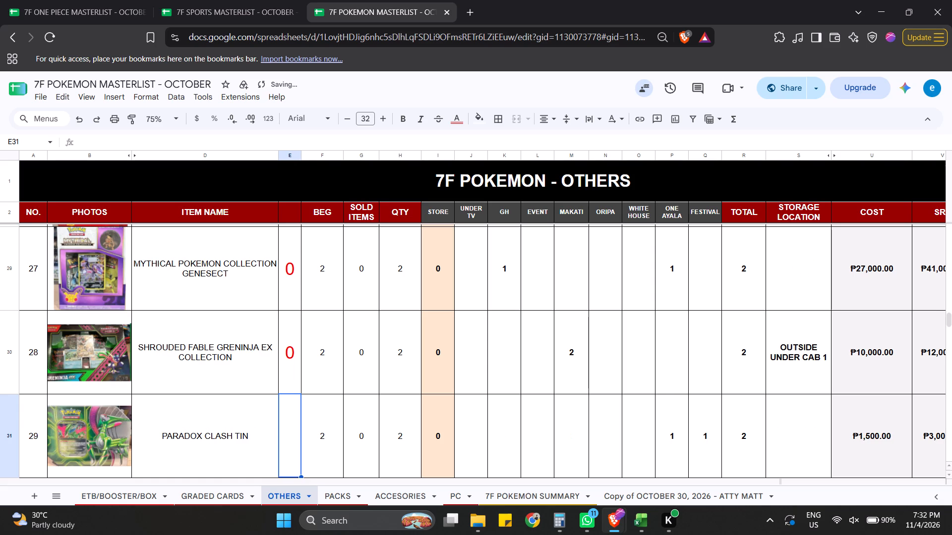
Enter 0 in column E for the two Paradox Clash tins and the two Pokemon Sealed Crown Zenith tins.
key(0)
key(Return)
key(0)
key(Return)
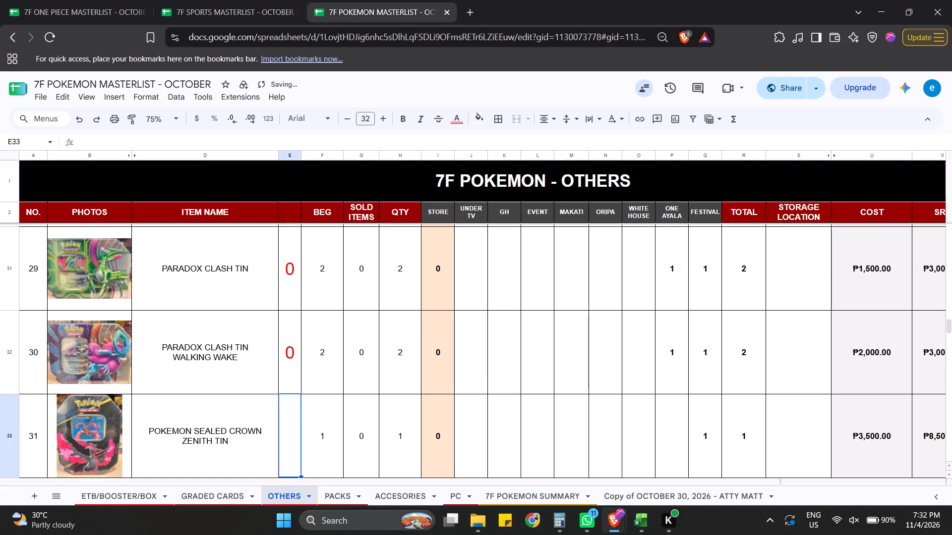
key(0)
key(Return)
key(0)
key(Return)
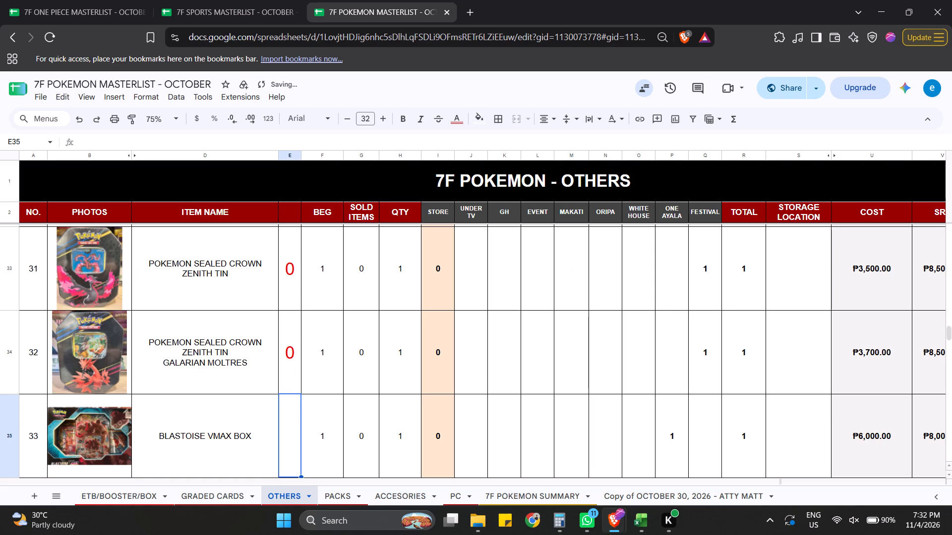
Enter 0 in column E for the Blastoise VMAX Box, Kingdra EX Box, Mega Lucario EX Figure Collection and Lumiose Mini Tin.
key(0)
key(Return)
key(0)
key(Return)
key(0)
key(Return)
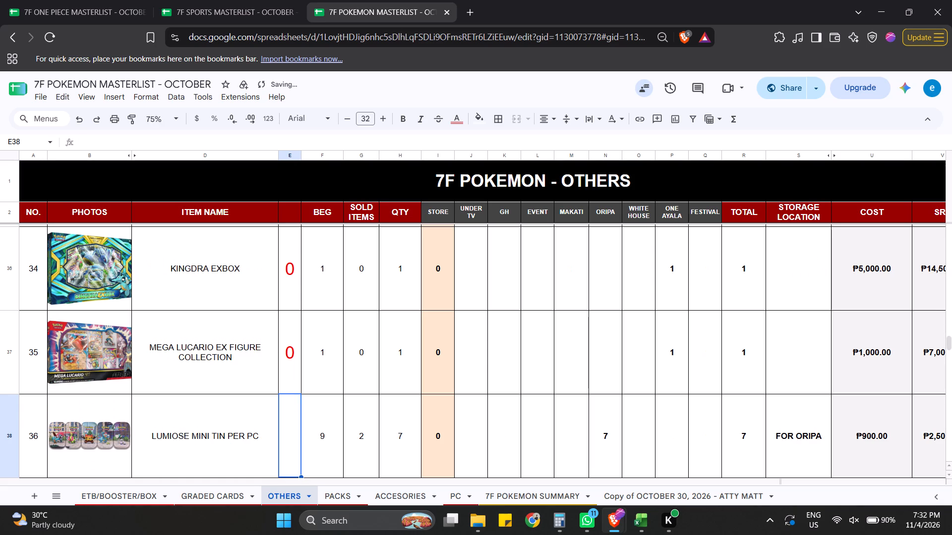
key(0)
key(BackSpace)
key(BackSpace)
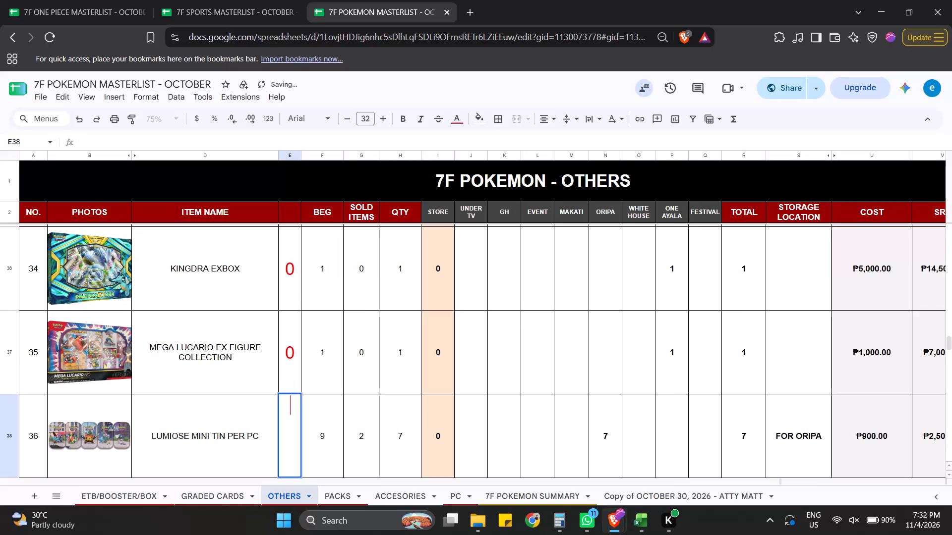
key(0)
key(Return)
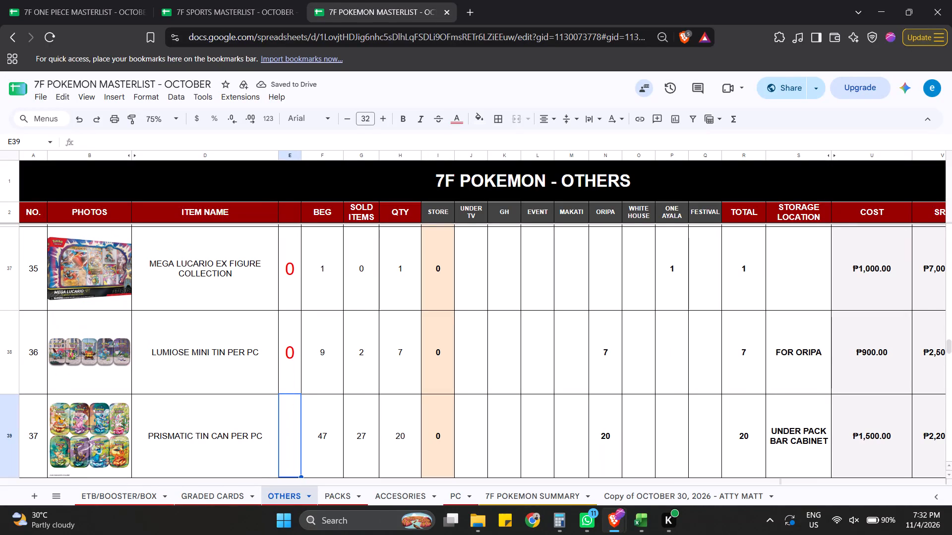
Skip items 37 to 39 and enter 0 in column E for the Pitch Black Blister.
key(Down)
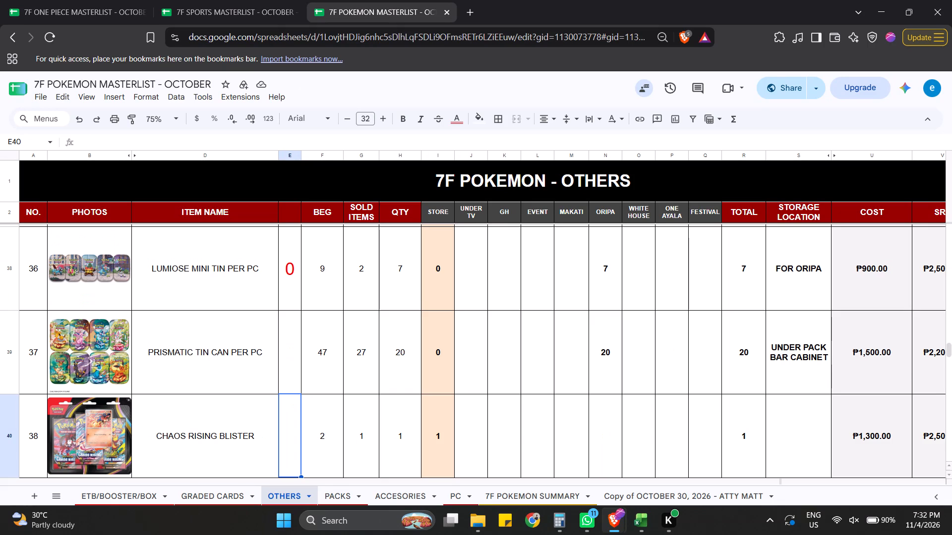
key(Down)
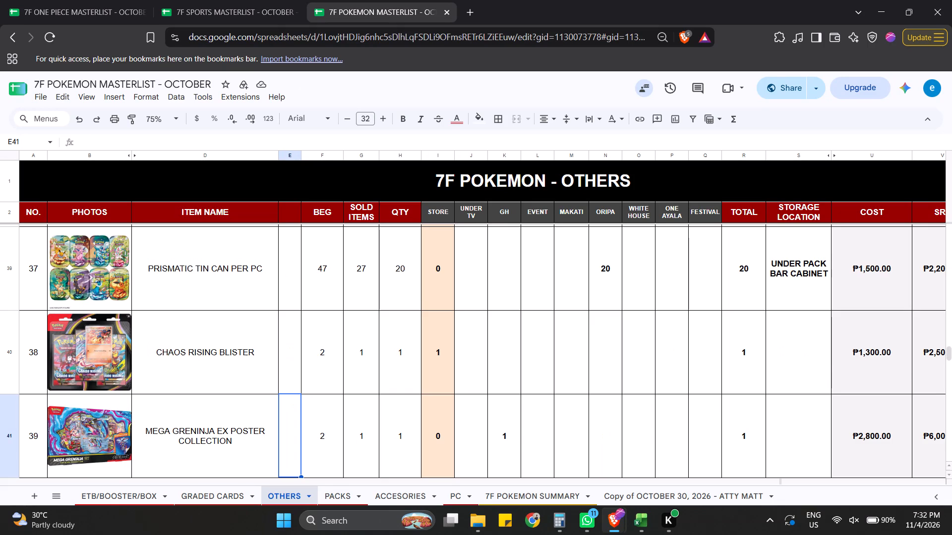
key(Up)
key(Down)
key(Down)
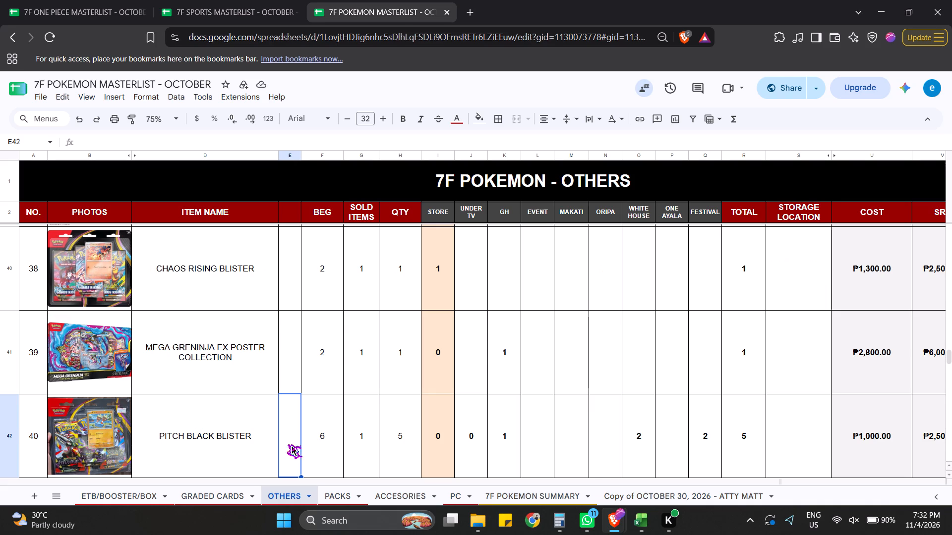
key(Down)
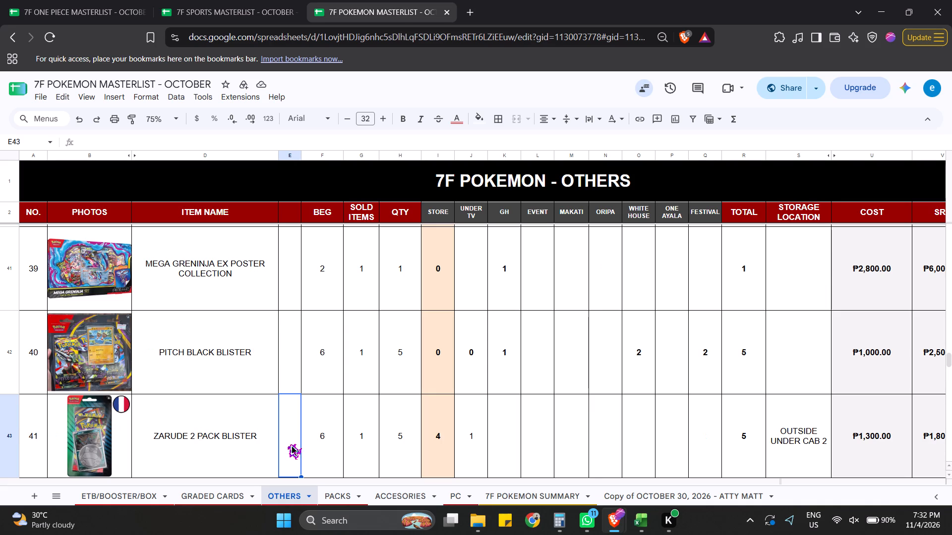
key(Up)
key(Up)
key(Down)
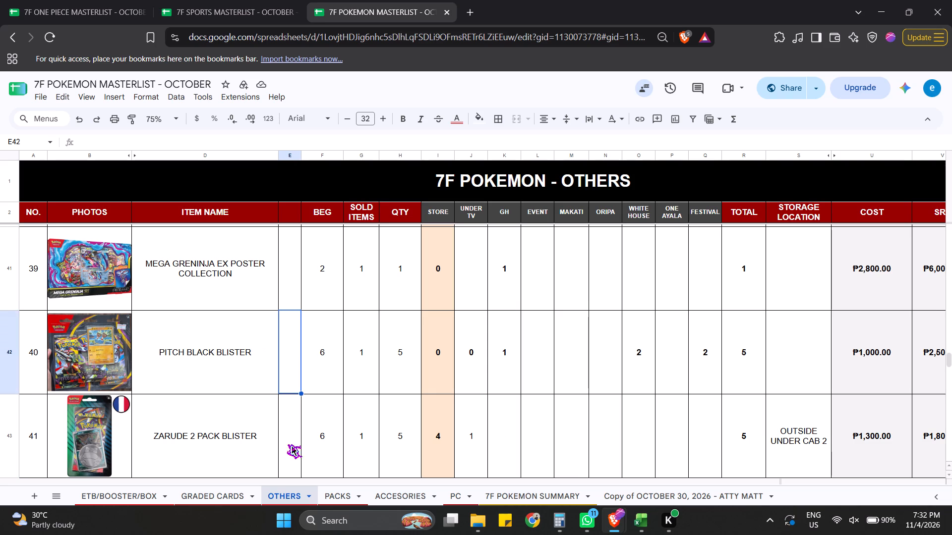
key(Return)
key(Down)
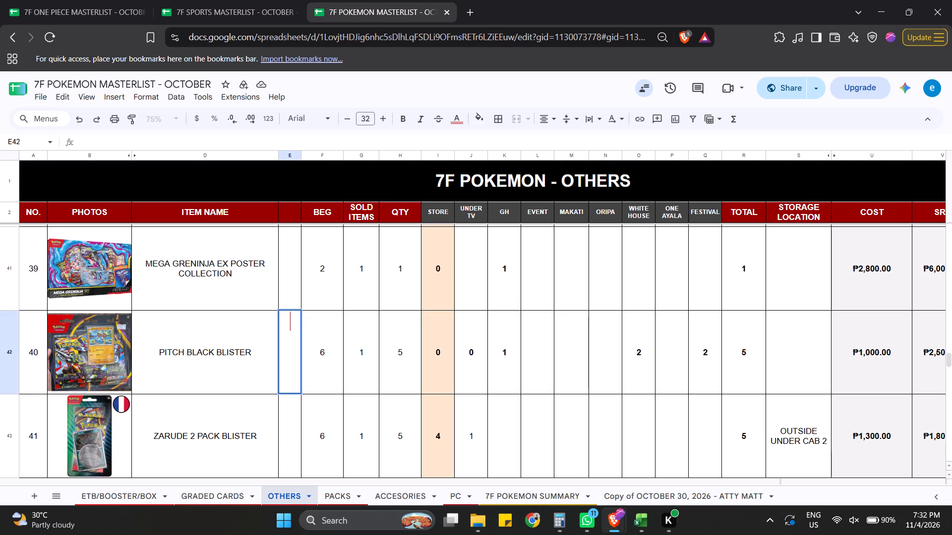
key(Down)
key(Up)
key(Return)
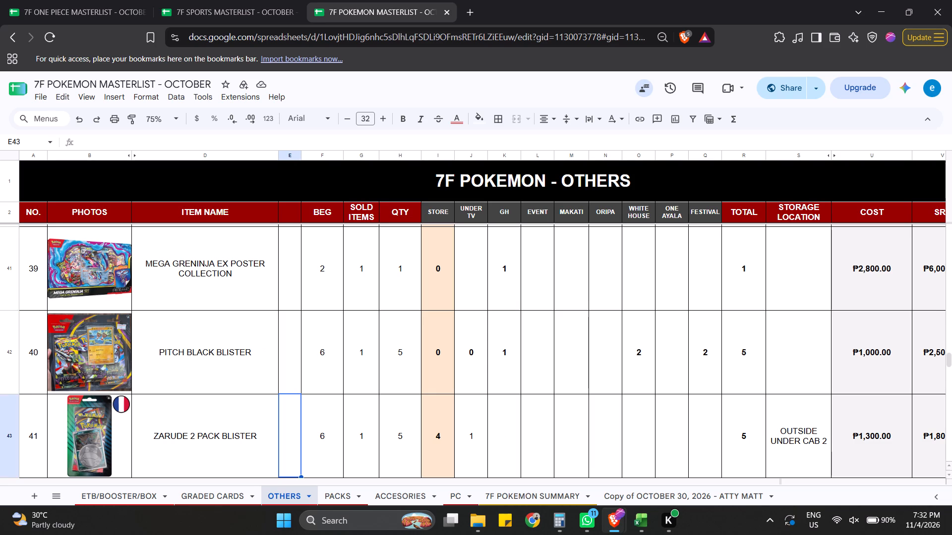
key(Up)
key(0)
key(Return)
Enter 0 in column E for the Zarude 2 Pack Blister.
key(Down)
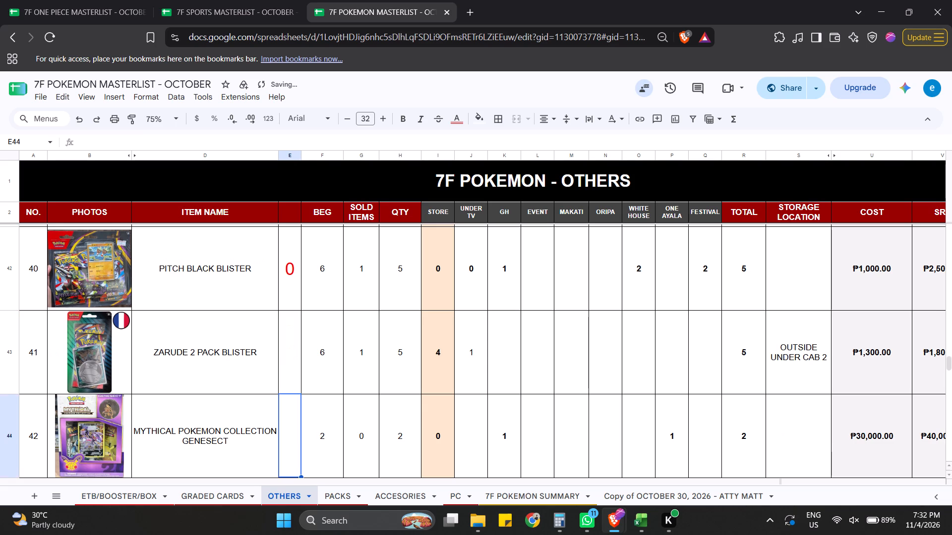
key(Up)
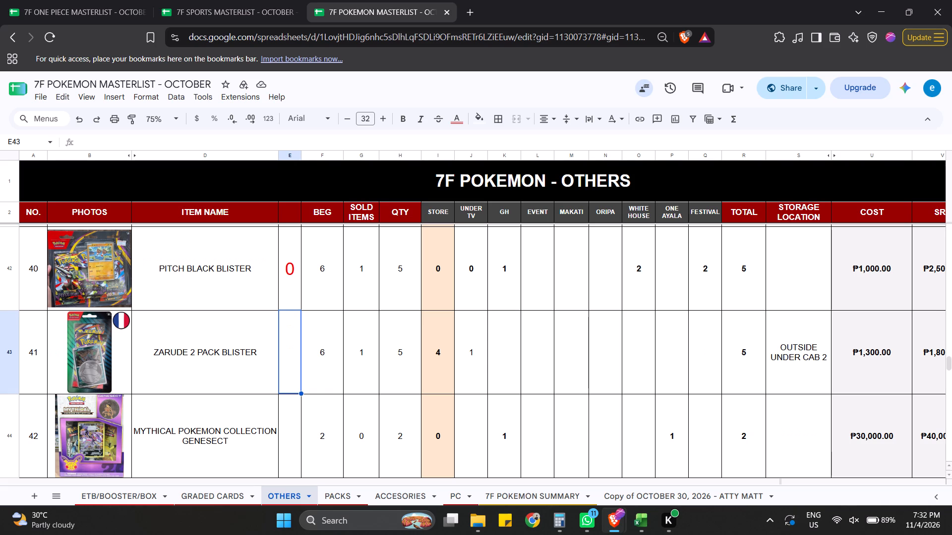
key(0)
key(Return)
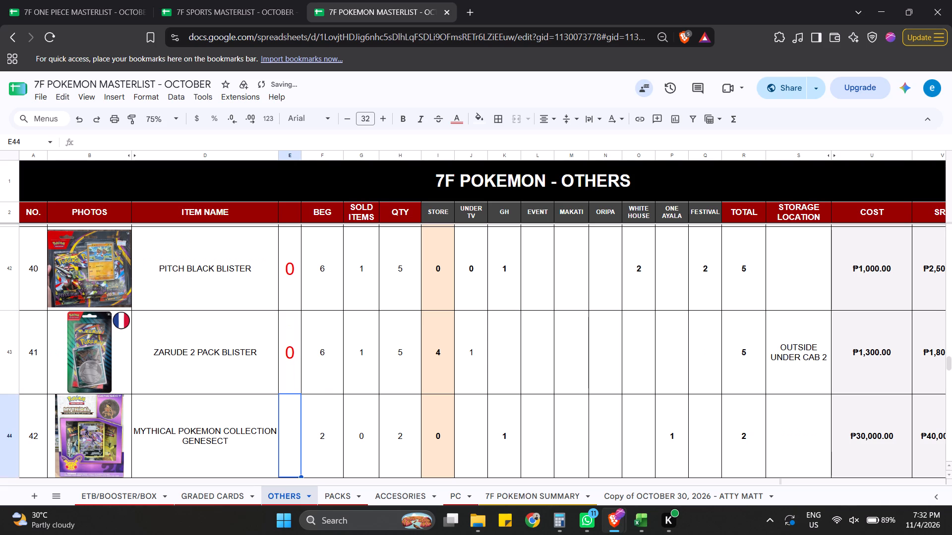
key(Up)
key(Down)
Go through the column E counts for items 42 to 57, checking which rows are blank.
key(Down)
key(Down)
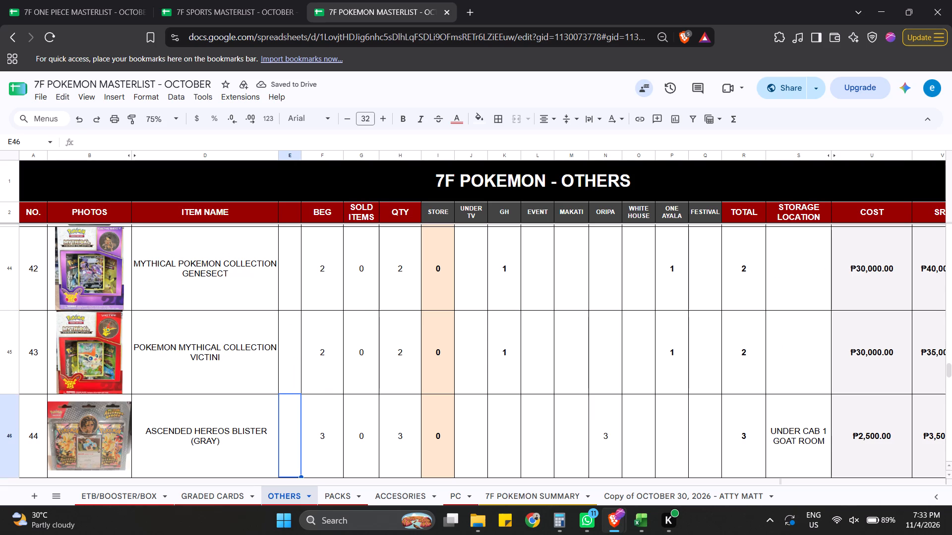
key(Down)
key(Up)
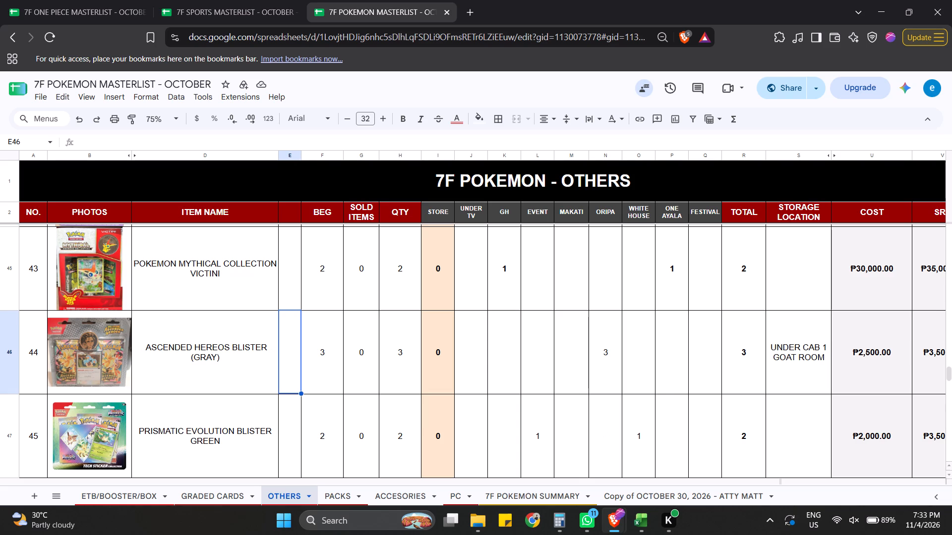
key(Down)
key(Down)
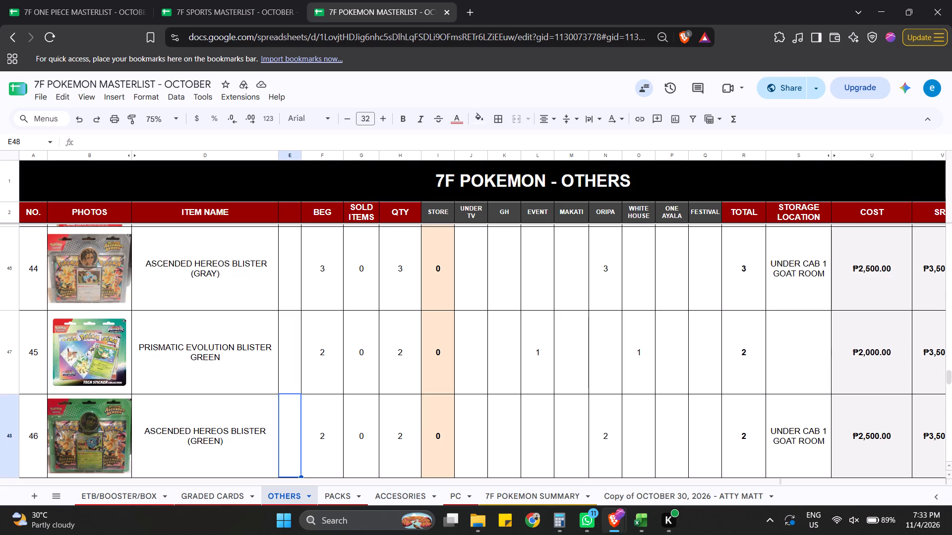
key(Down)
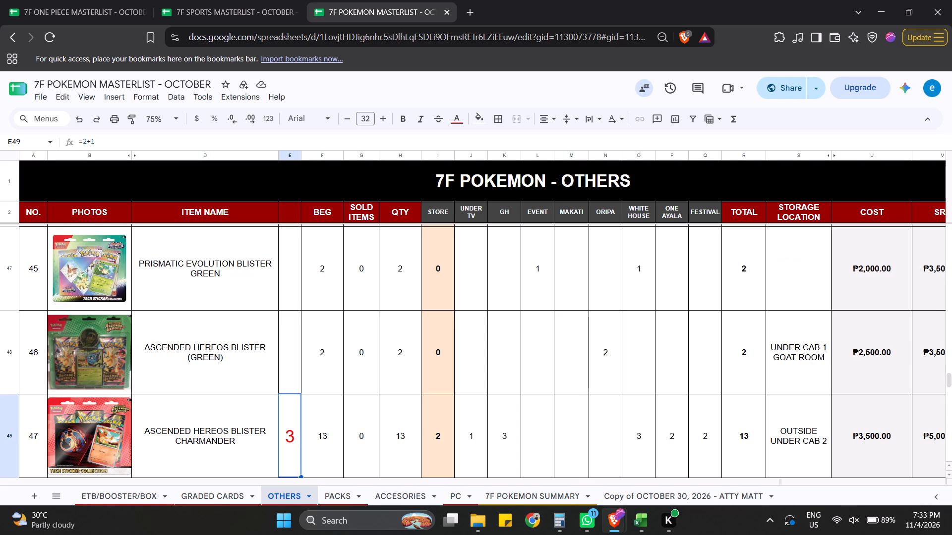
key(Down)
key(Down)
key(Down)
key(Down)
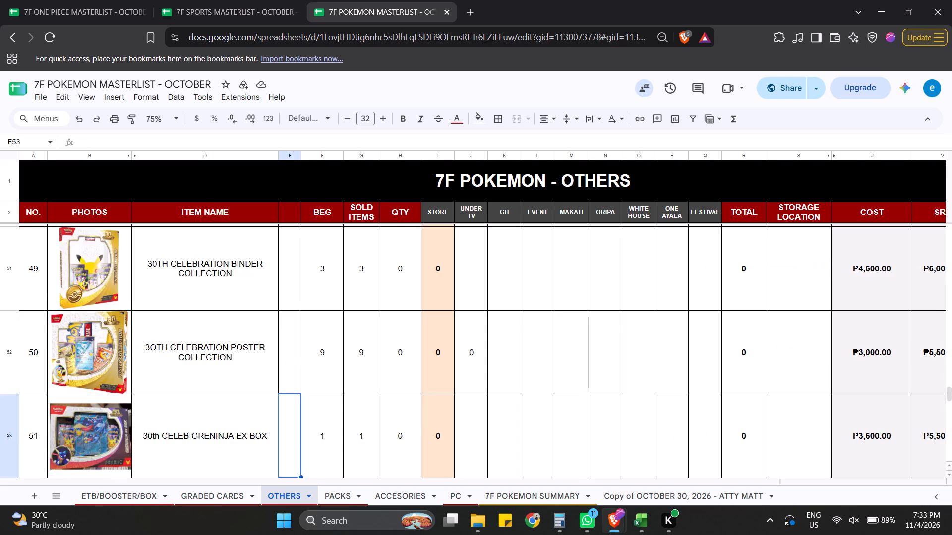
key(Down)
key(Down)
key(Down)
key(Down)
key(Down)
key(Down)
Enter 0 in column E for the Pokemon 30th Anniversary Sylveon EX Tin (4 Packs).
key(Up)
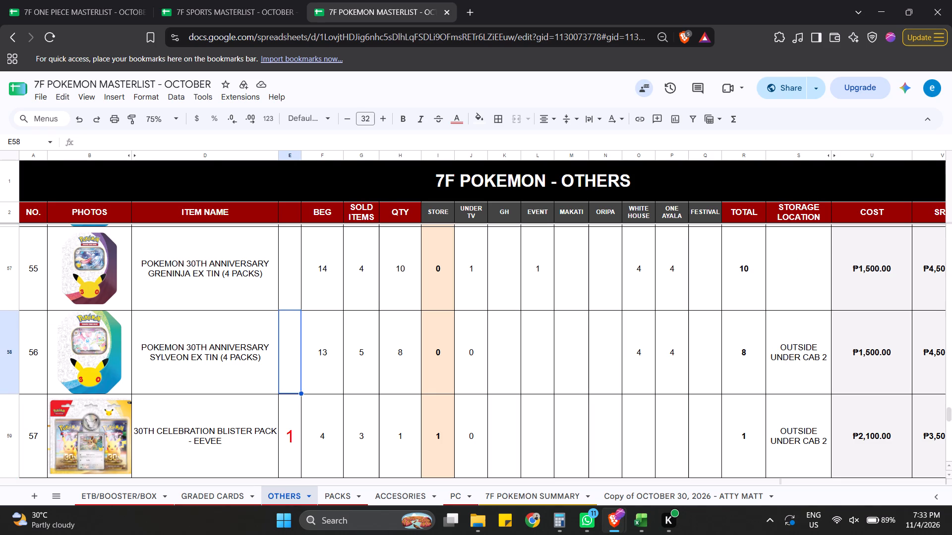
key(Return)
key(Down)
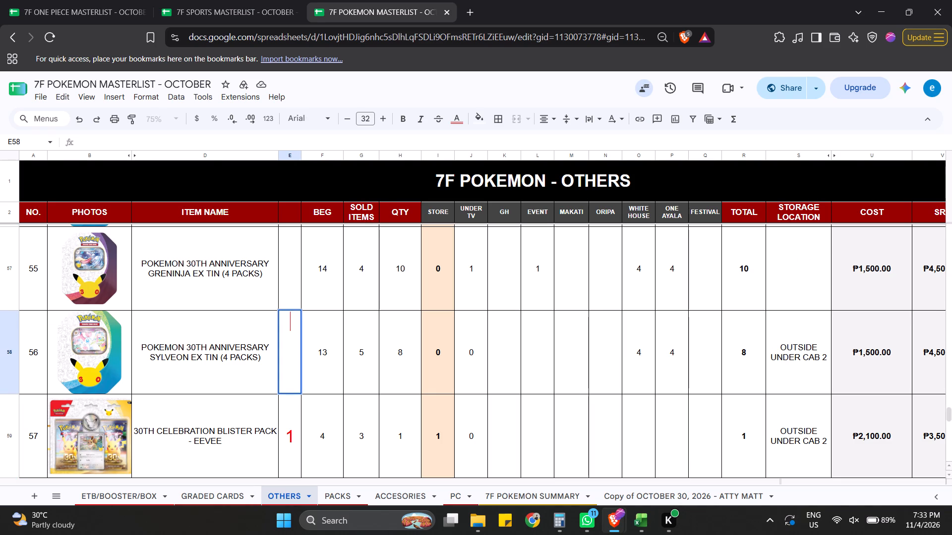
key(0)
key(Return)
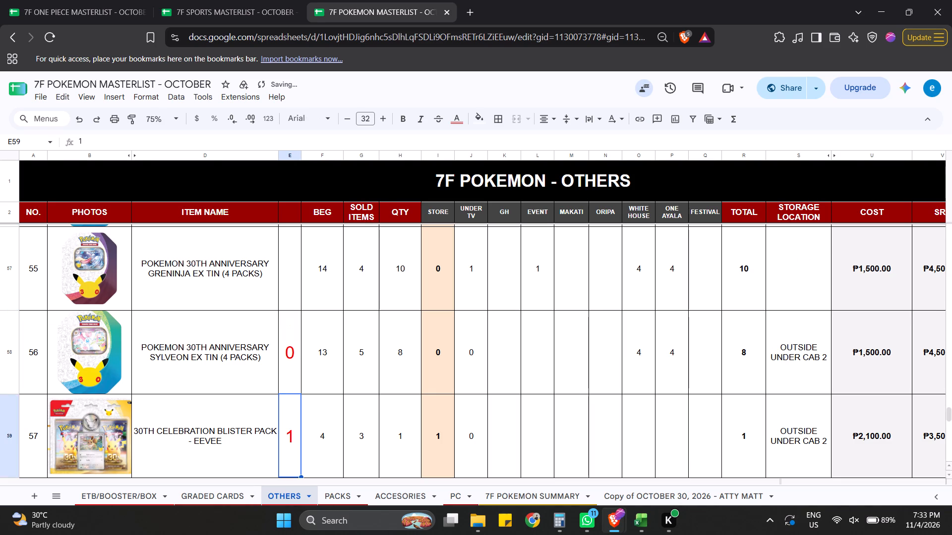
Enter 0 in column E for the 30th Anniversary 2Pack Blister - Exeggutor.
key(Down)
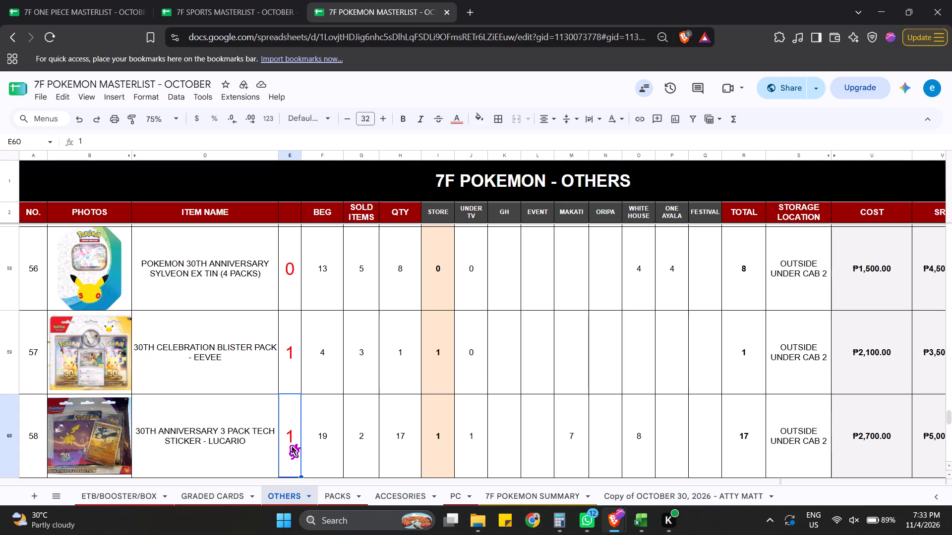
key(Down)
key(Down)
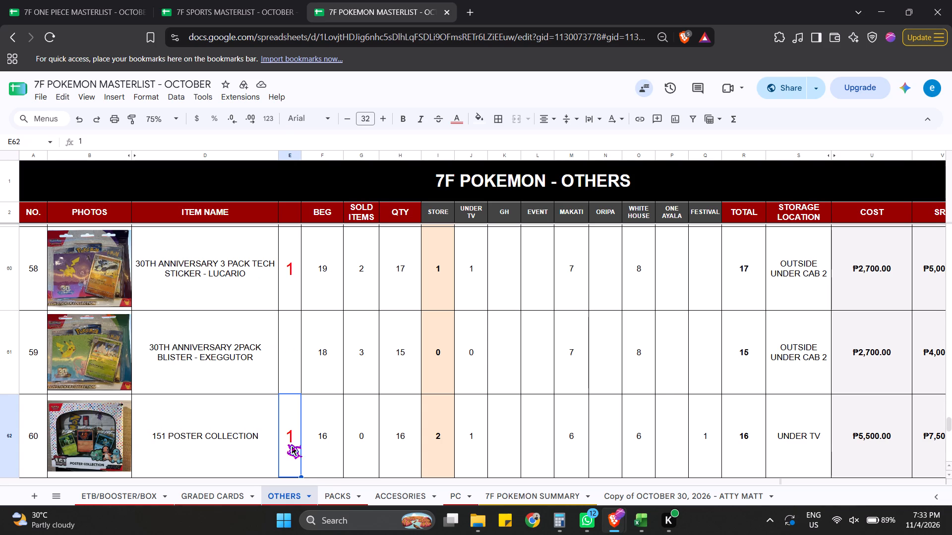
key(Up)
key(Up)
key(Down)
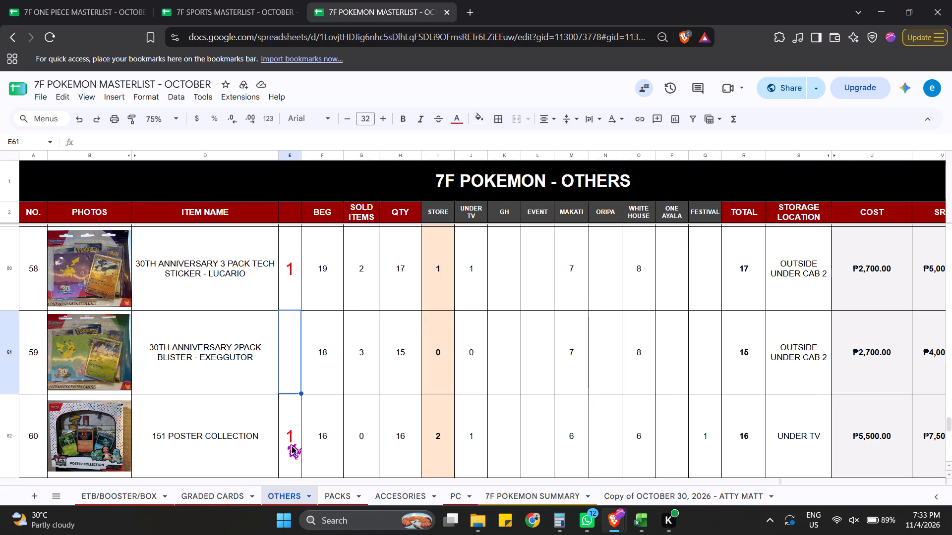
key(0)
key(Down)
Skip items 60 and 61 and select the blank column E cell for the Hidden Fates Set of 3.
key(Down)
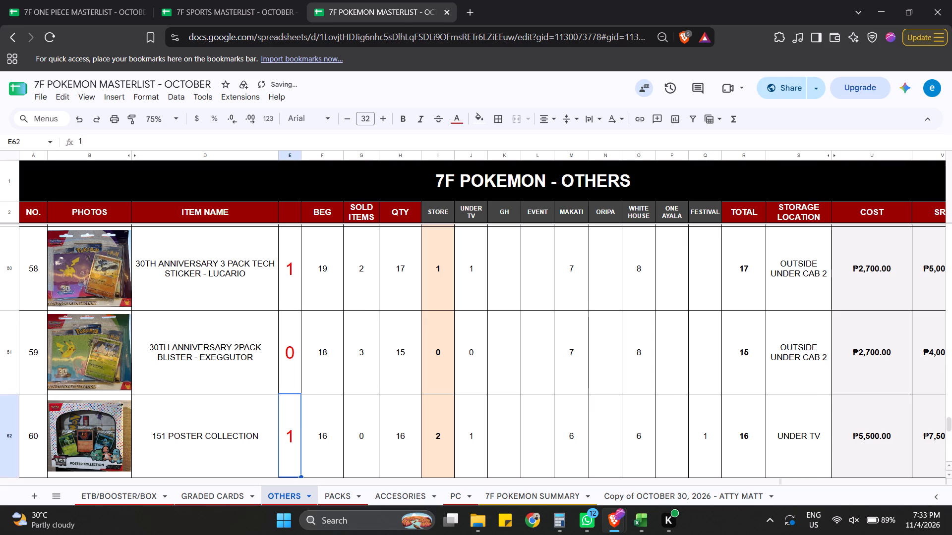
key(Down)
key(Down)
key(Up)
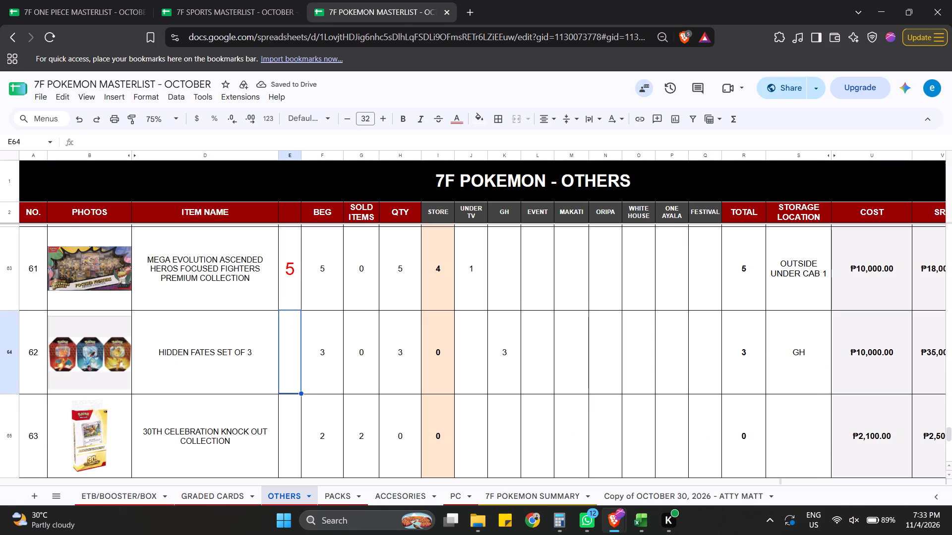
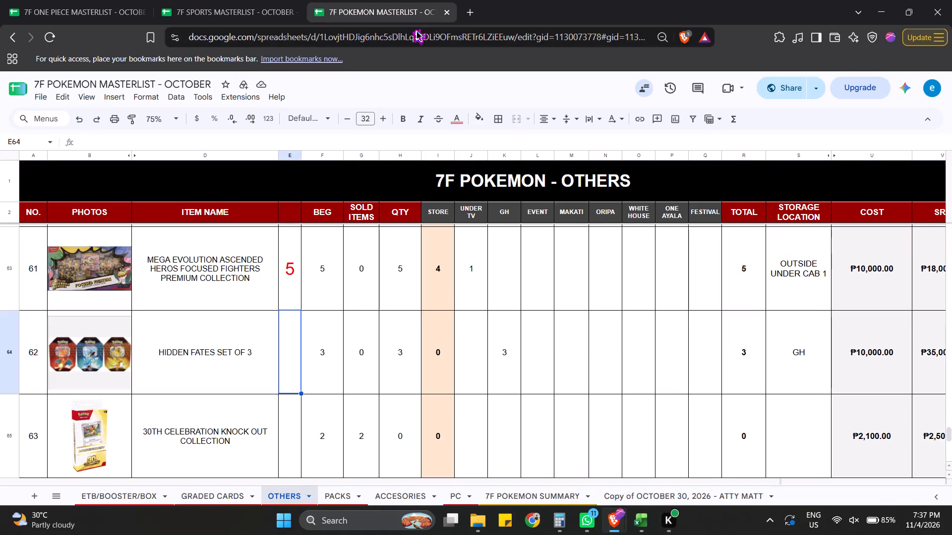
Open the CCC RECEIVED ITEMS spreadsheet in a new browser tab.
click(473, 11)
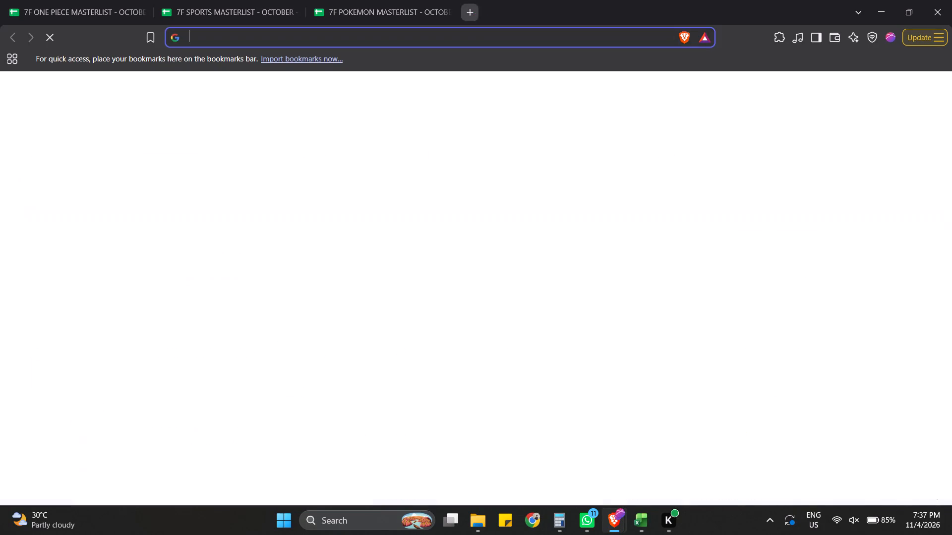
click(459, 38)
text(RE)
key(Left)
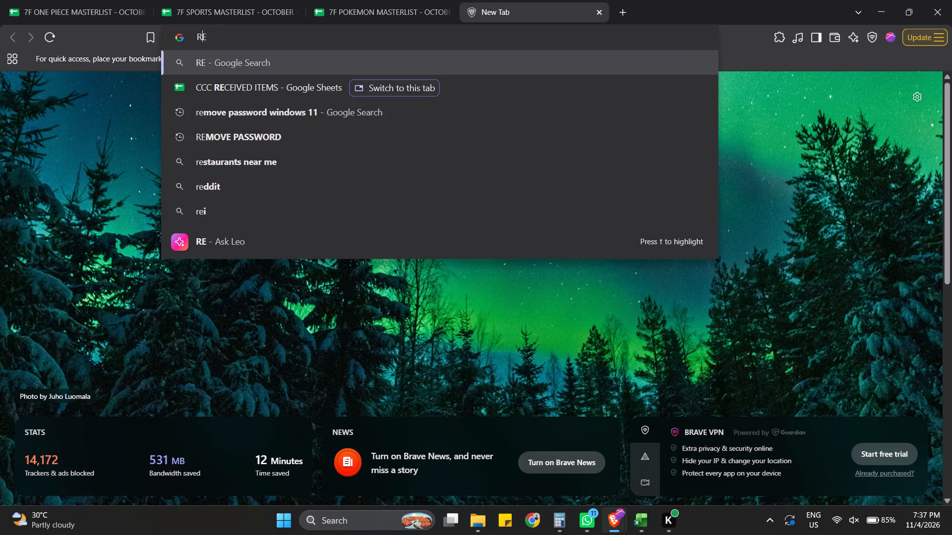
key(Down)
key(Return)
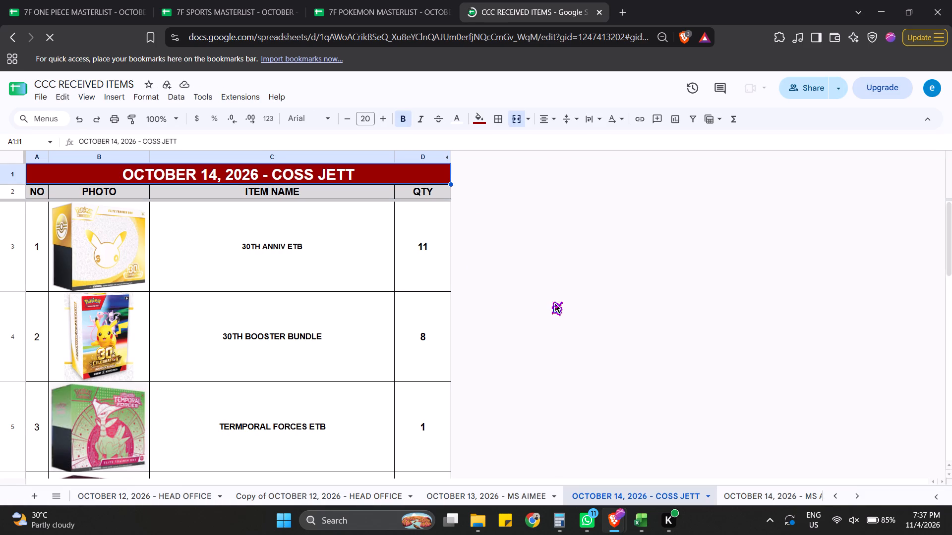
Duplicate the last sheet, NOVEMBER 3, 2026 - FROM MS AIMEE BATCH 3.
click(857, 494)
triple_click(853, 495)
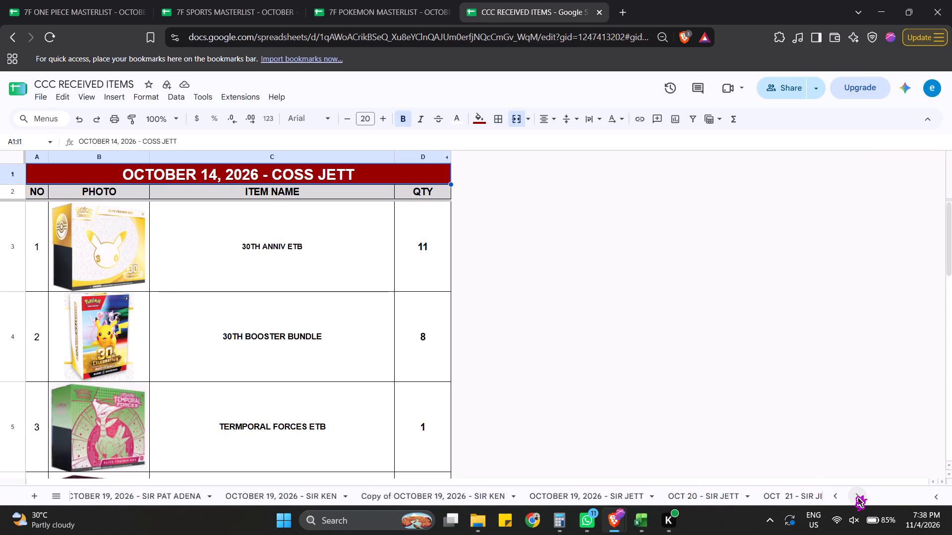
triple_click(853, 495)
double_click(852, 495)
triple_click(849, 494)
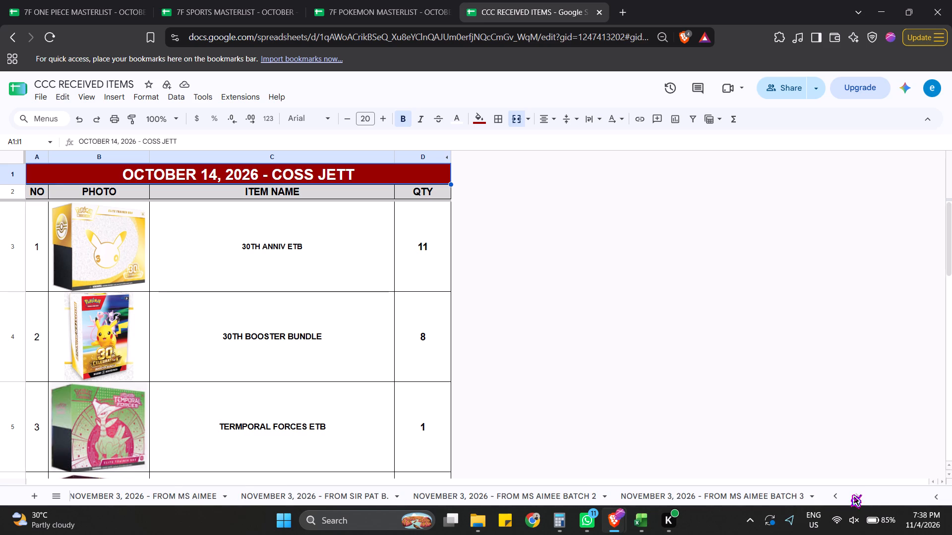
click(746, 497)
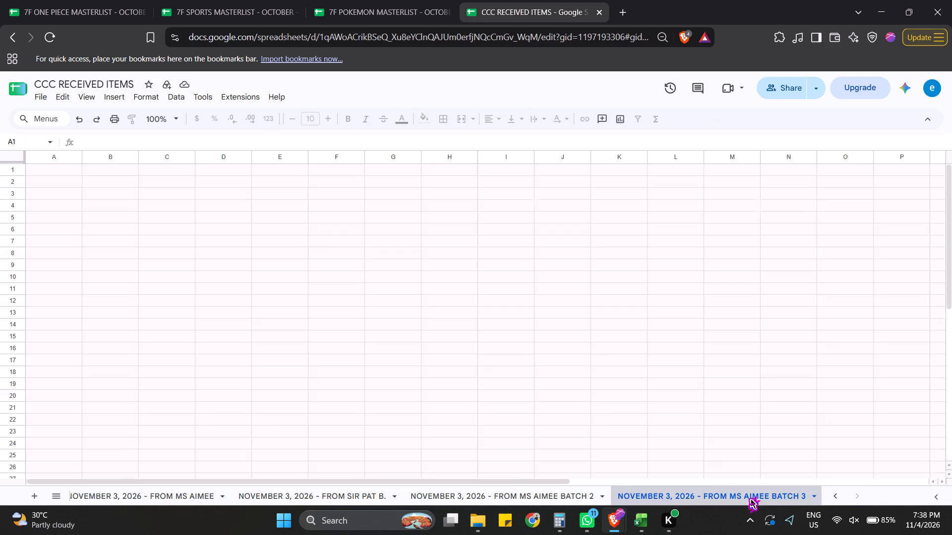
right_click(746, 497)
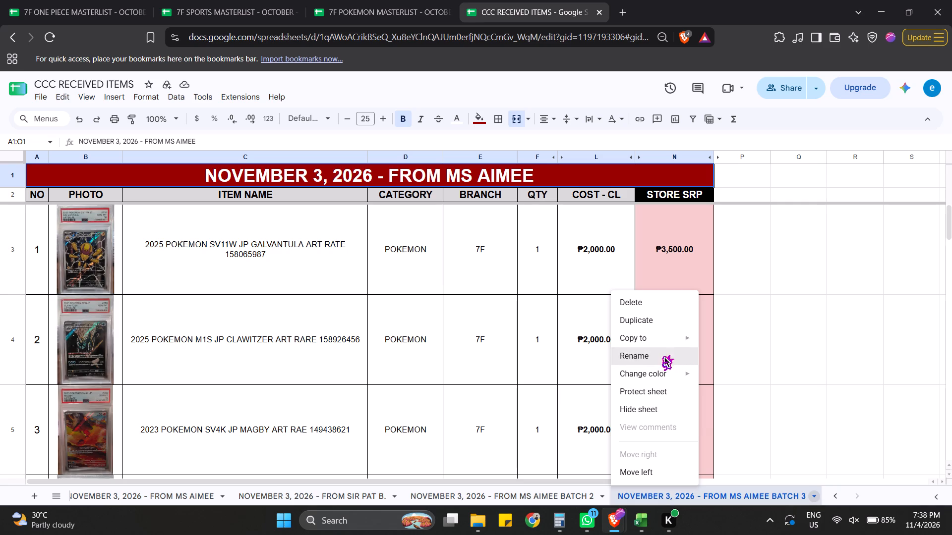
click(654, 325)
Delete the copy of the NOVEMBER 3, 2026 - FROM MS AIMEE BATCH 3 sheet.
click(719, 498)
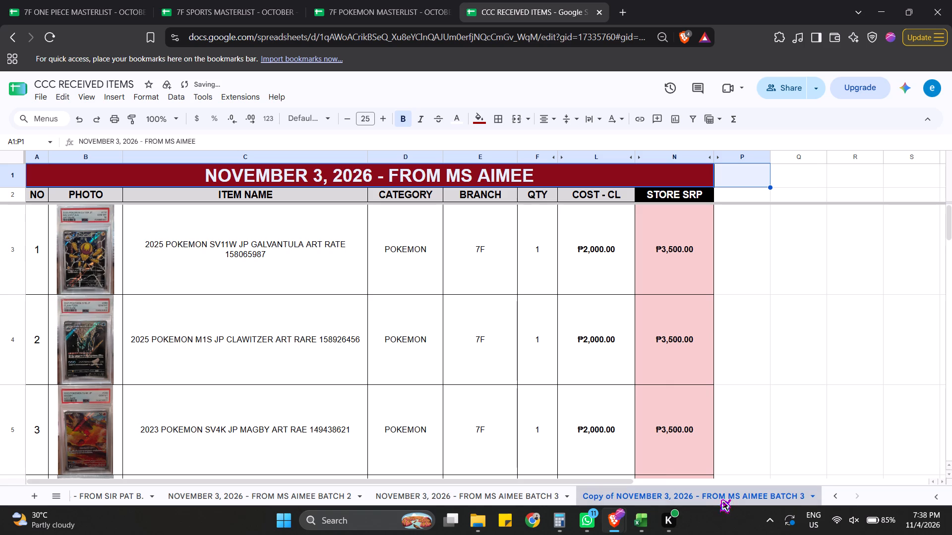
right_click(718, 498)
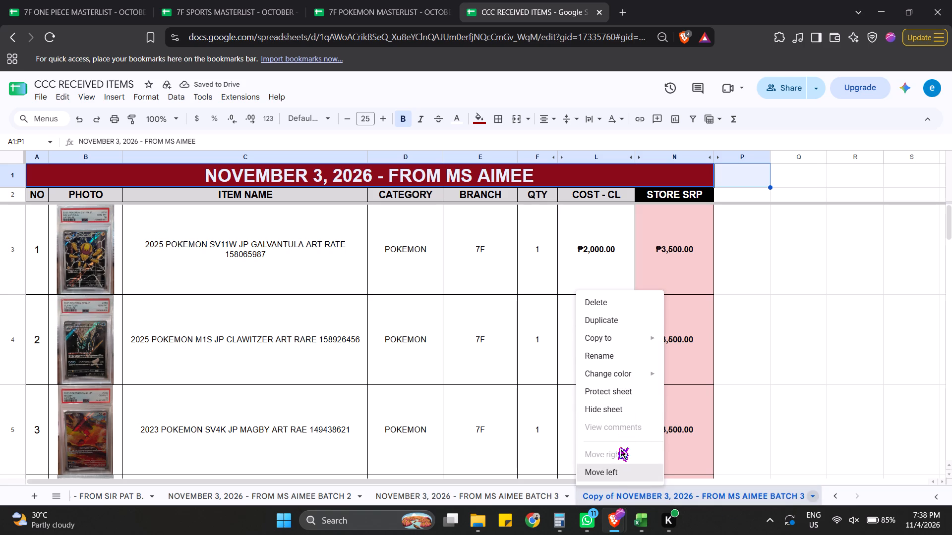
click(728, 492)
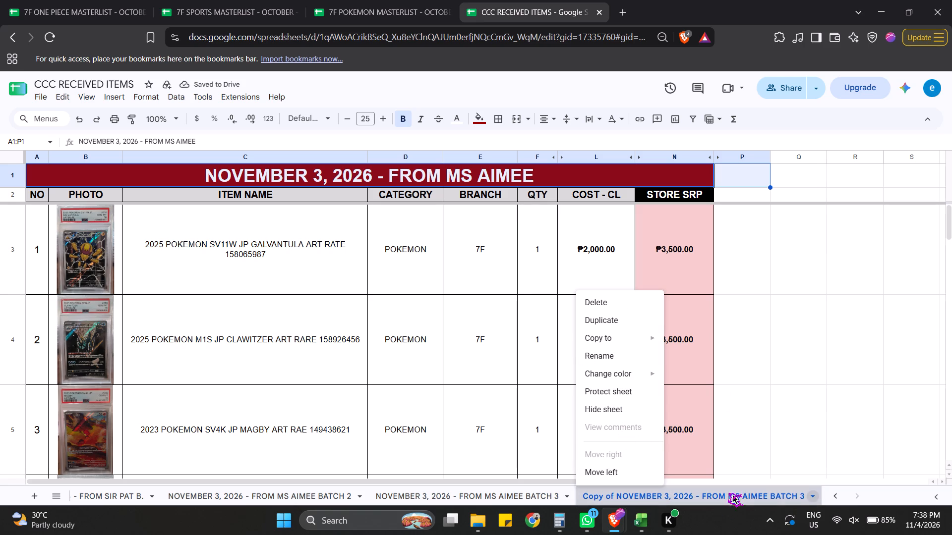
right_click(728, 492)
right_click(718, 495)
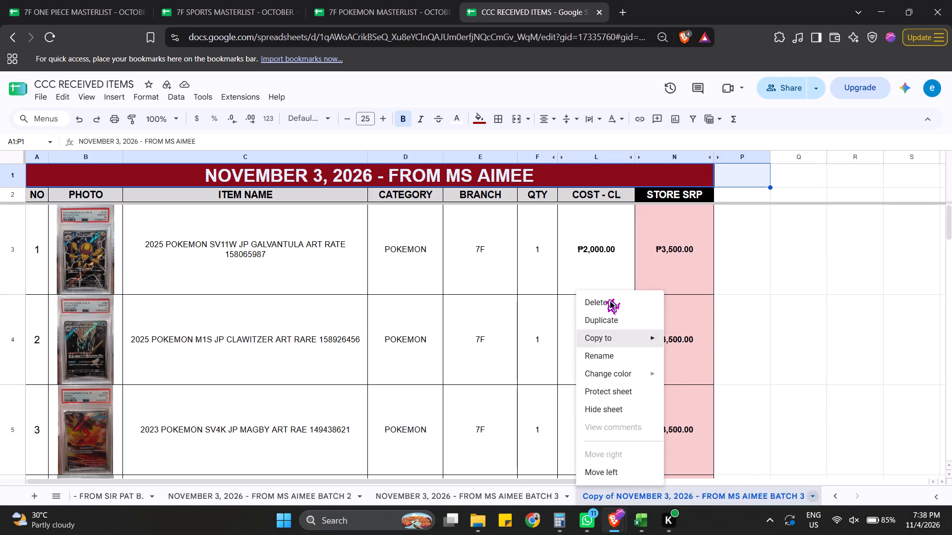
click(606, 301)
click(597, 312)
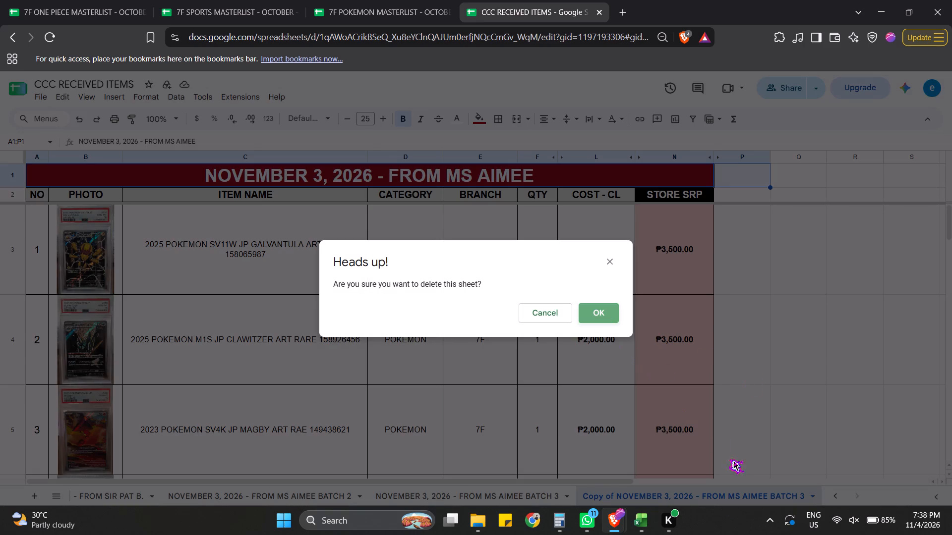
Look through the earlier November 3, 2026 sheets, checking their column layouts and items.
click(549, 496)
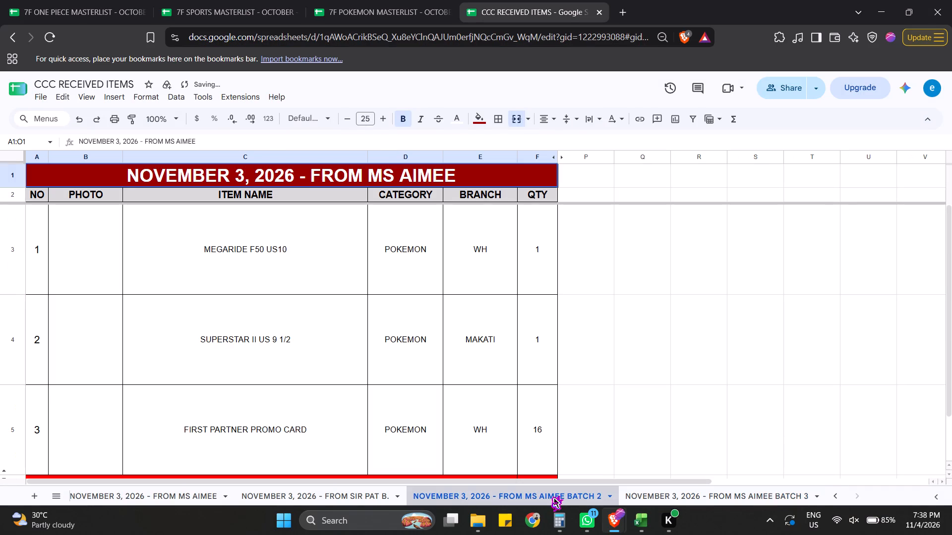
click(335, 494)
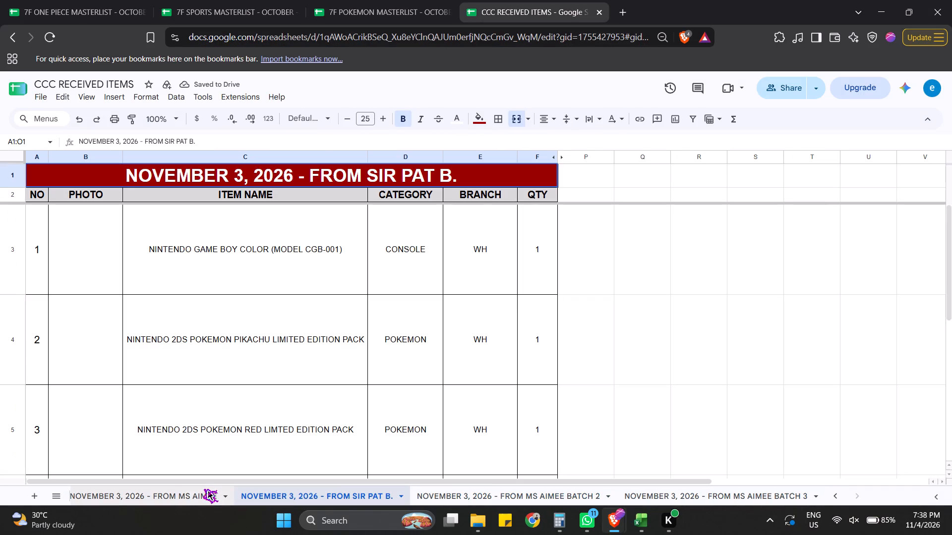
click(163, 492)
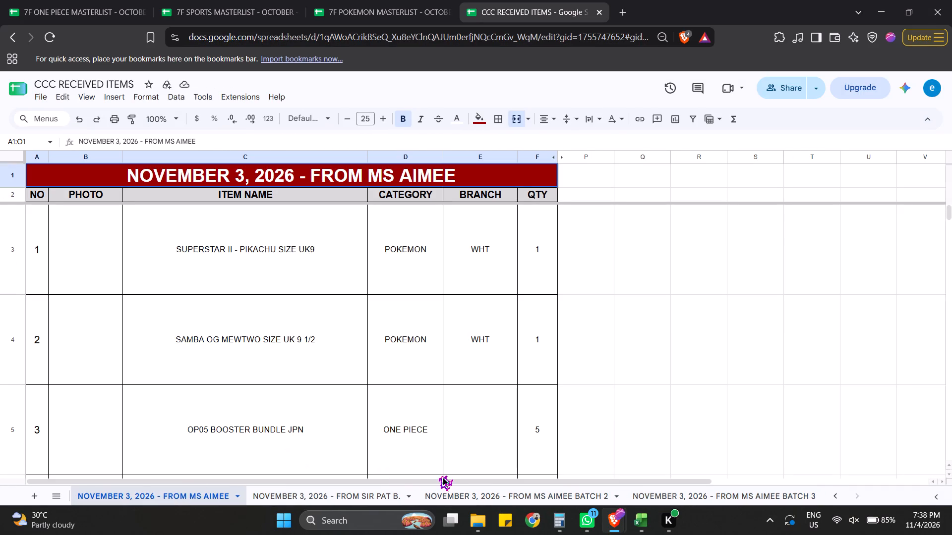
scroll(336, 473, down, 4)
scroll(170, 493, up, 4)
scroll(107, 493, up, 1)
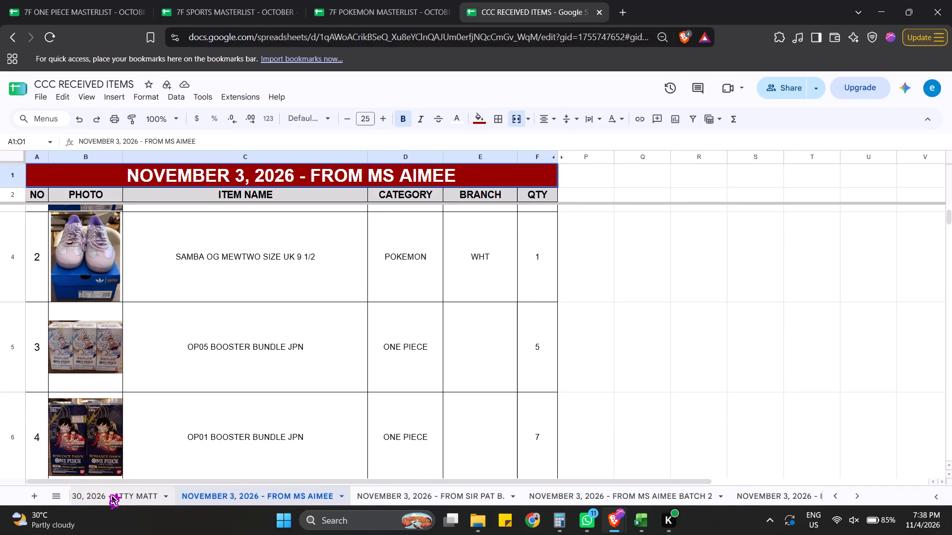
scroll(107, 493, up, 1)
scroll(214, 496, up, 2)
Go back through the October 30 and October 29 sheets, checking each one's layout and items.
click(196, 493)
scroll(210, 493, up, 2)
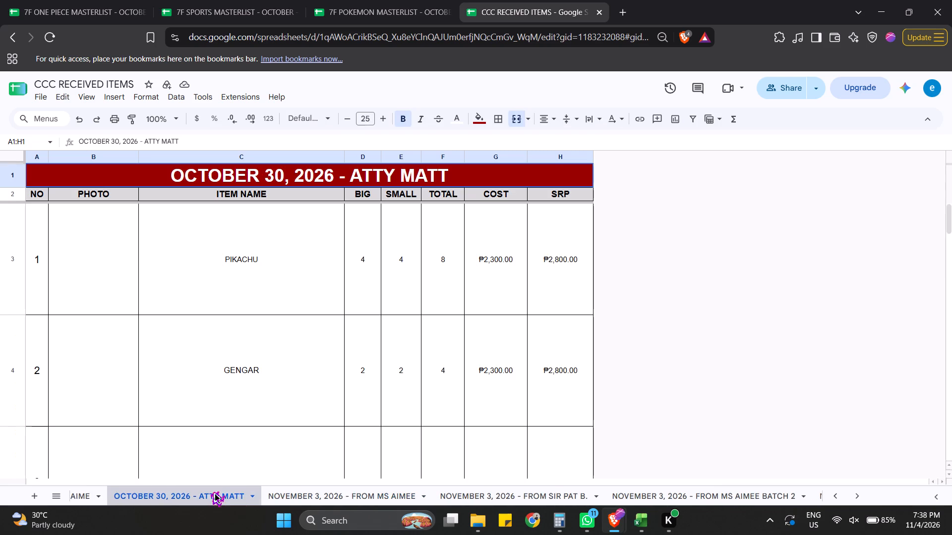
scroll(210, 491, up, 6)
click(184, 495)
scroll(185, 491, up, 3)
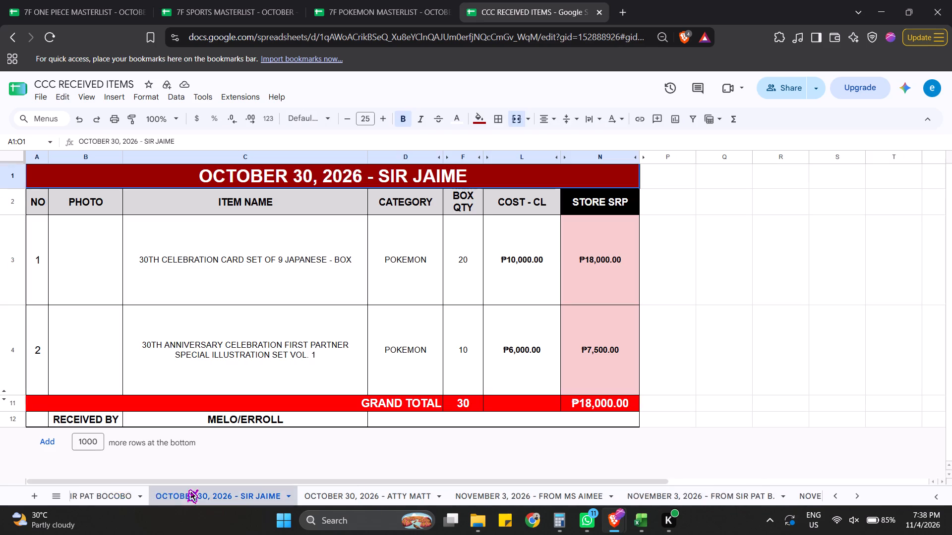
scroll(186, 489, up, 2)
click(157, 495)
scroll(157, 495, up, 1)
scroll(205, 492, up, 6)
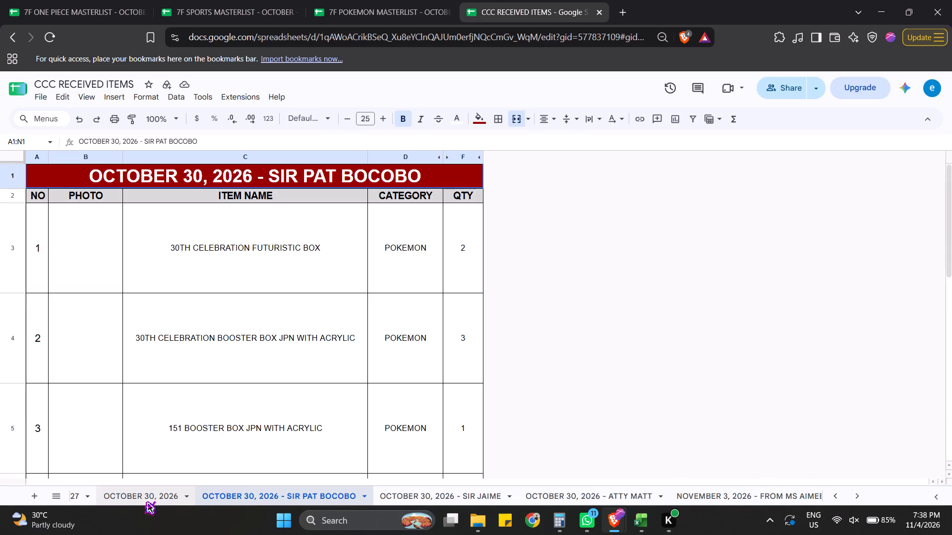
click(133, 503)
scroll(163, 497, up, 5)
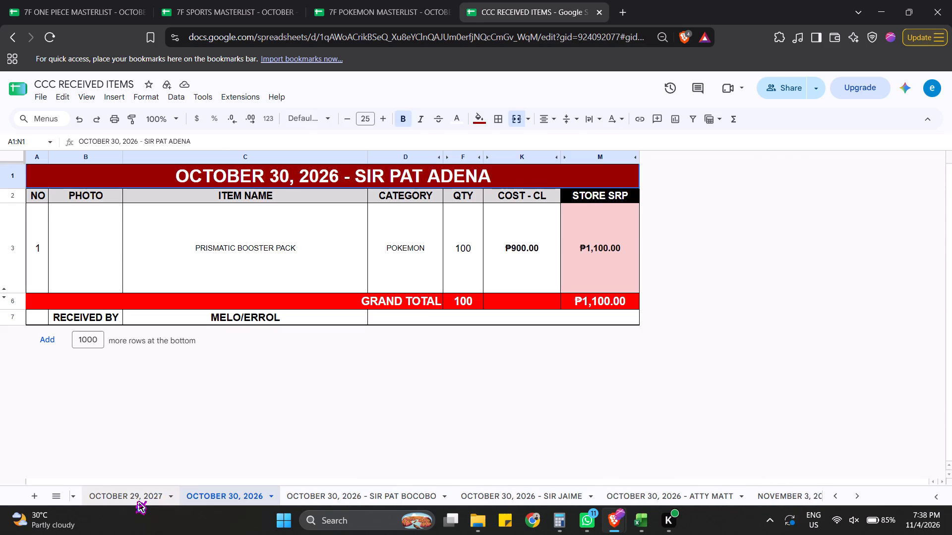
click(134, 500)
scroll(195, 494, up, 5)
Go back through the sheets from October 27 to October 23 MS AIMEE BATCH 3, examining their layouts and items.
click(154, 497)
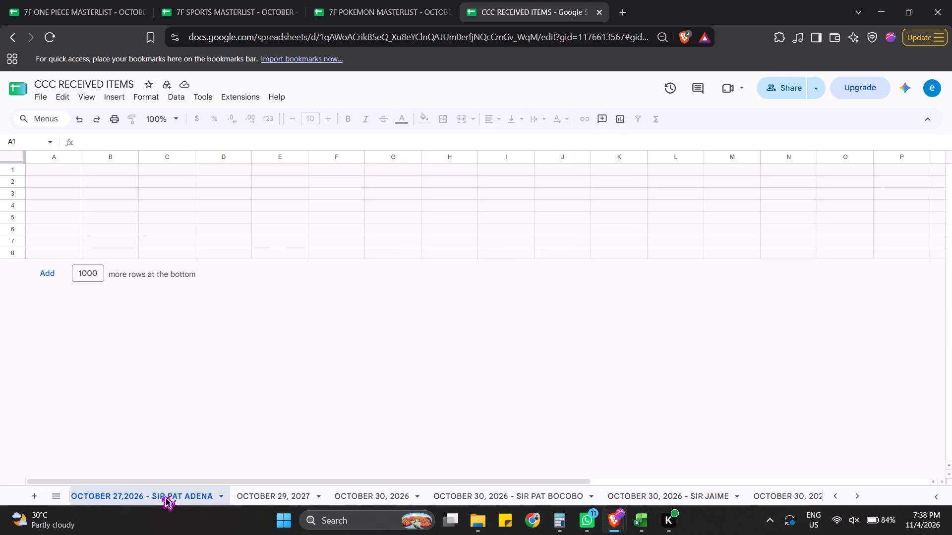
scroll(180, 488, up, 5)
click(122, 496)
scroll(198, 491, up, 3)
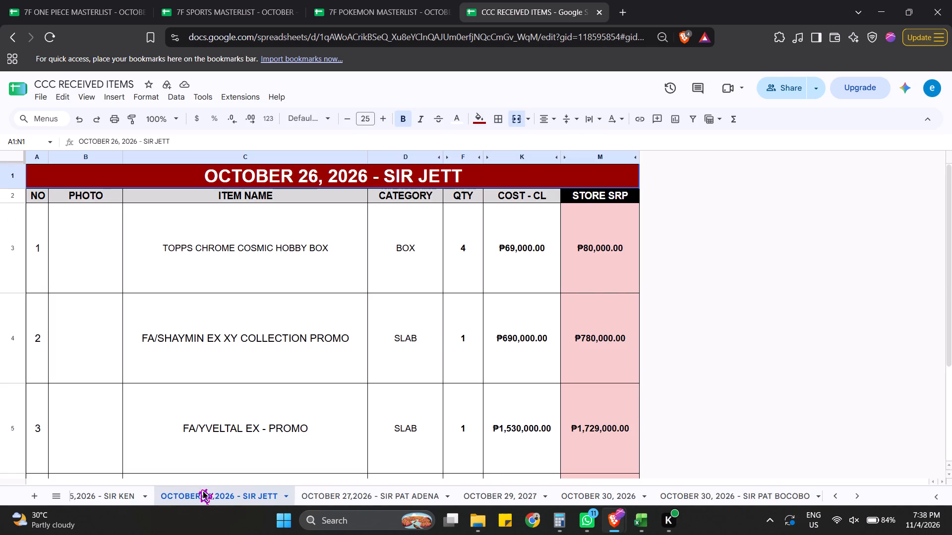
scroll(198, 489, up, 2)
scroll(272, 367, down, 5)
click(123, 498)
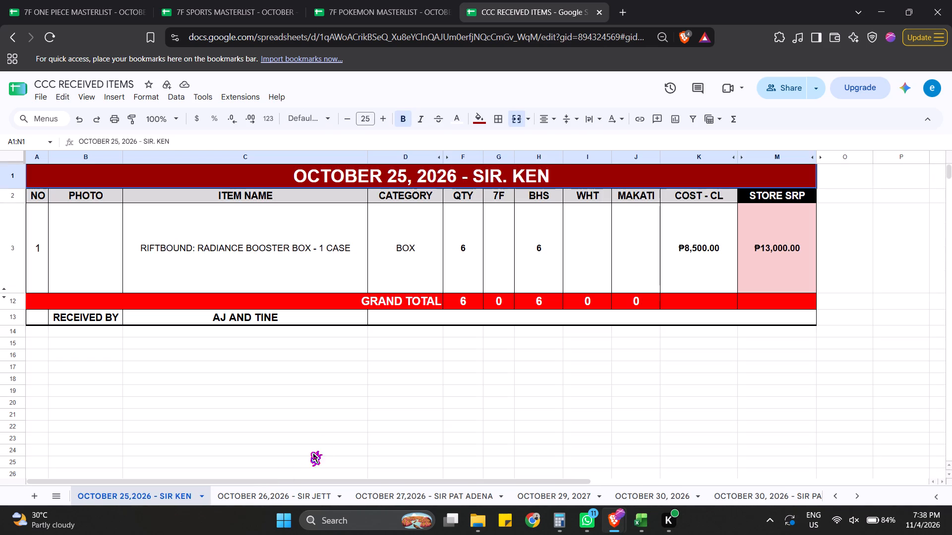
scroll(209, 458, up, 4)
scroll(127, 487, up, 4)
click(89, 495)
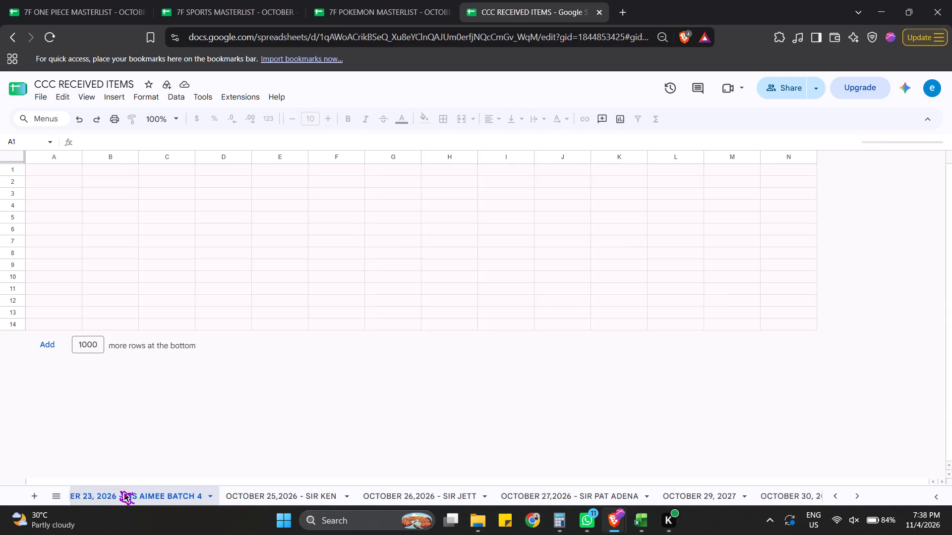
scroll(165, 491, up, 5)
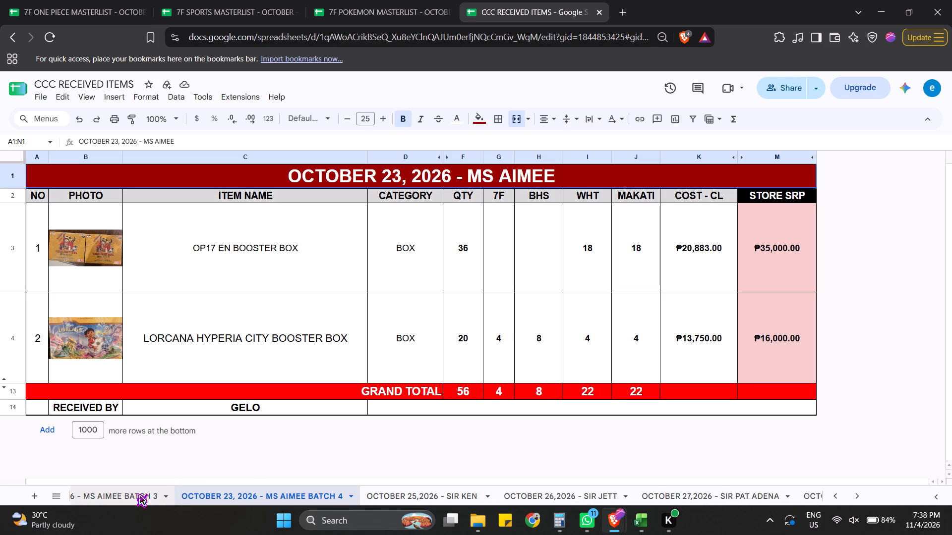
click(119, 494)
scroll(326, 365, down, 5)
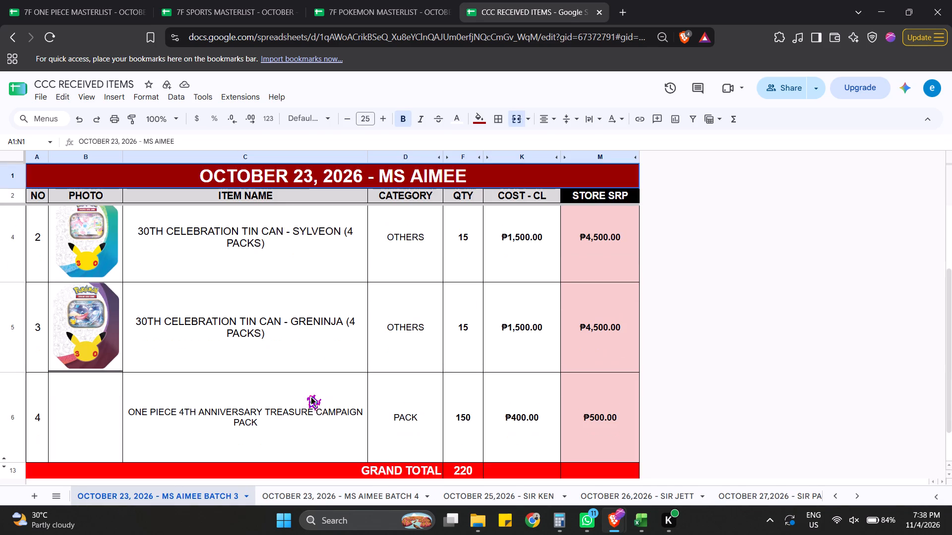
scroll(295, 420, up, 1)
scroll(300, 416, down, 2)
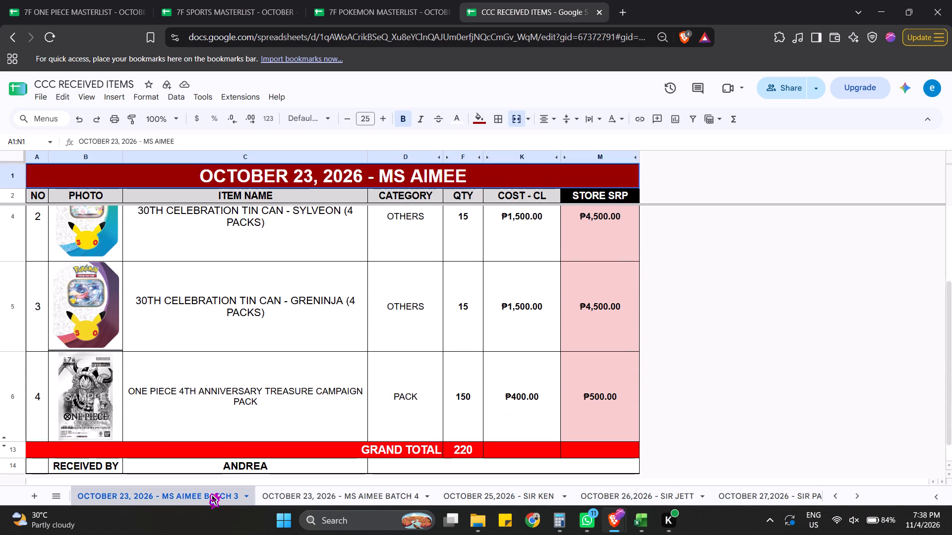
Duplicate the OCTOBER 23, 2026 - MS AIMEE BATCH 3 sheet.
right_click(180, 496)
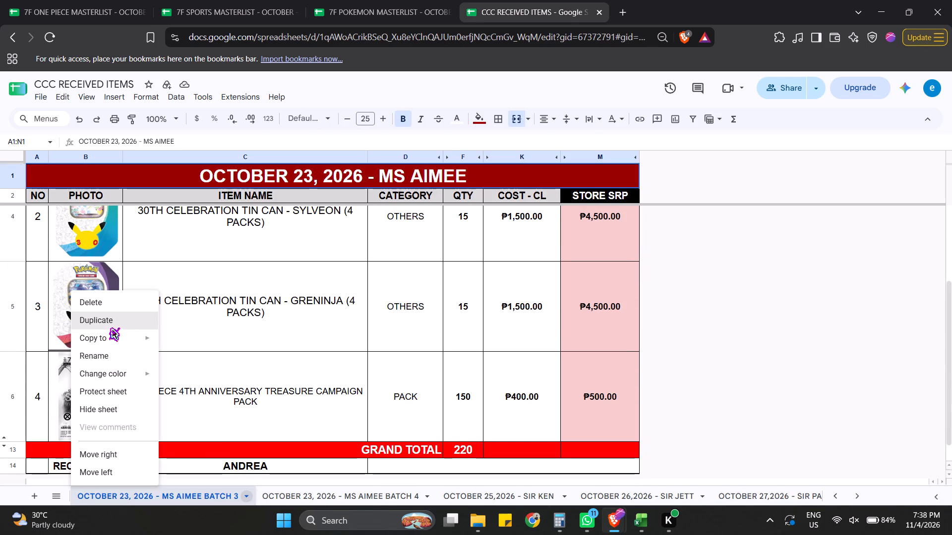
click(108, 327)
Move the copied October 23 batch 3 sheet to the end, after NOVEMBER 3, 2026 - FROM MS AIMEE BATCH 3.
drag(320, 500, 485, 505)
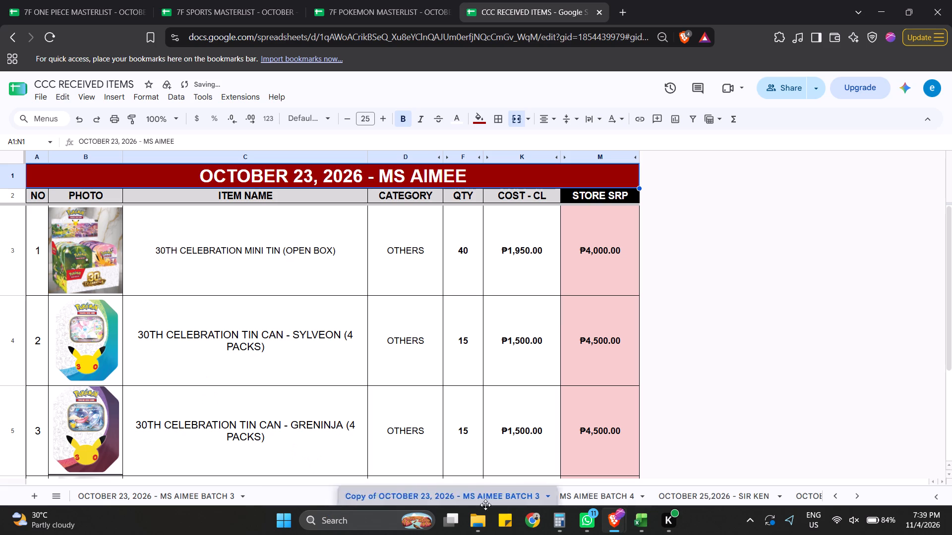
drag(485, 505, 649, 492)
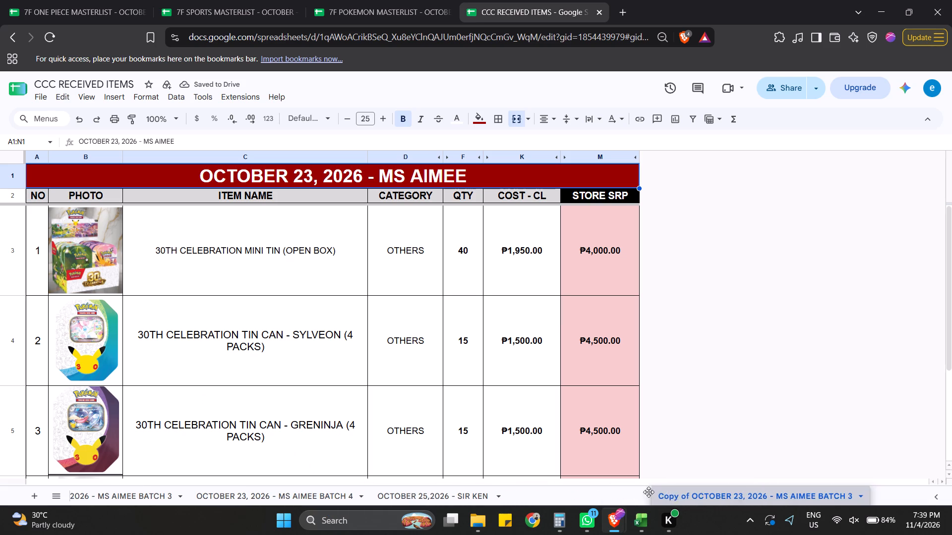
drag(649, 492, 562, 494)
drag(571, 496, 849, 497)
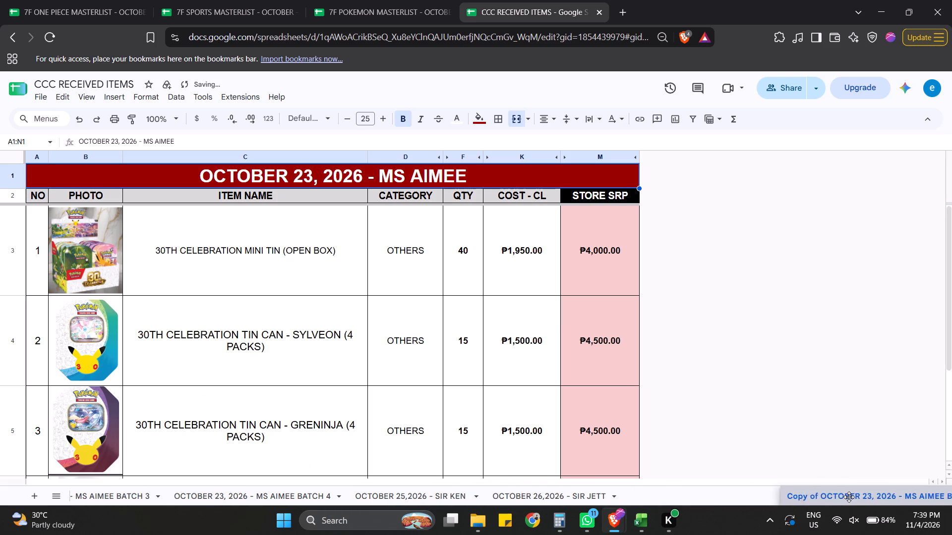
drag(849, 497, 951, 496)
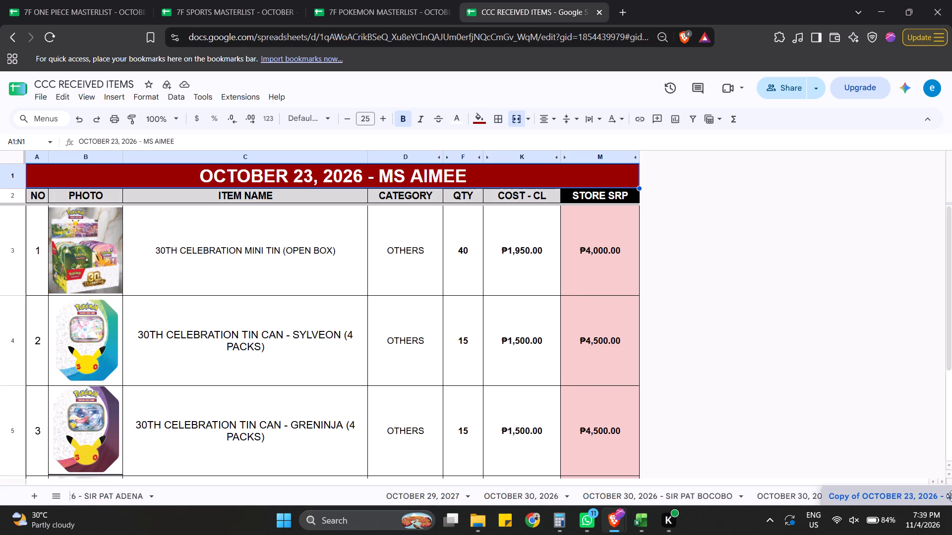
drag(951, 496, 951, 494)
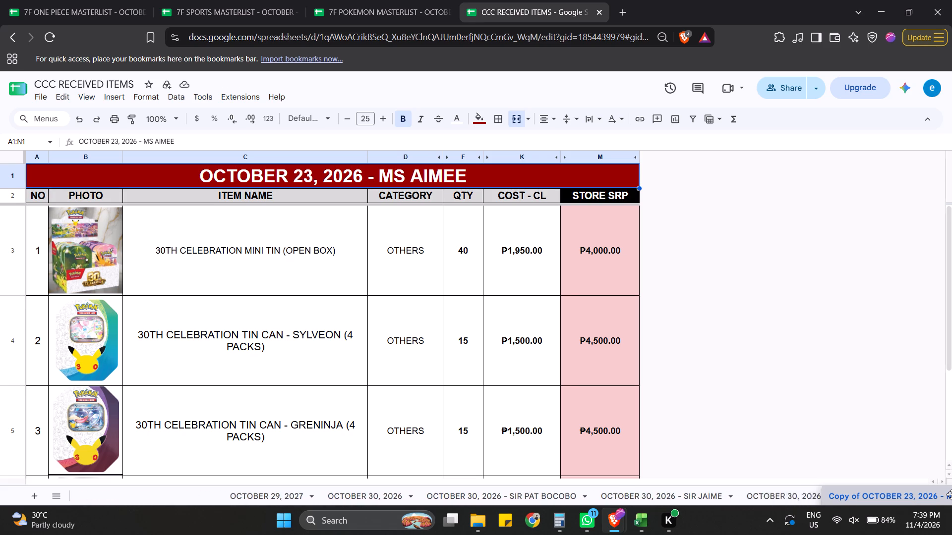
drag(951, 494, 951, 491)
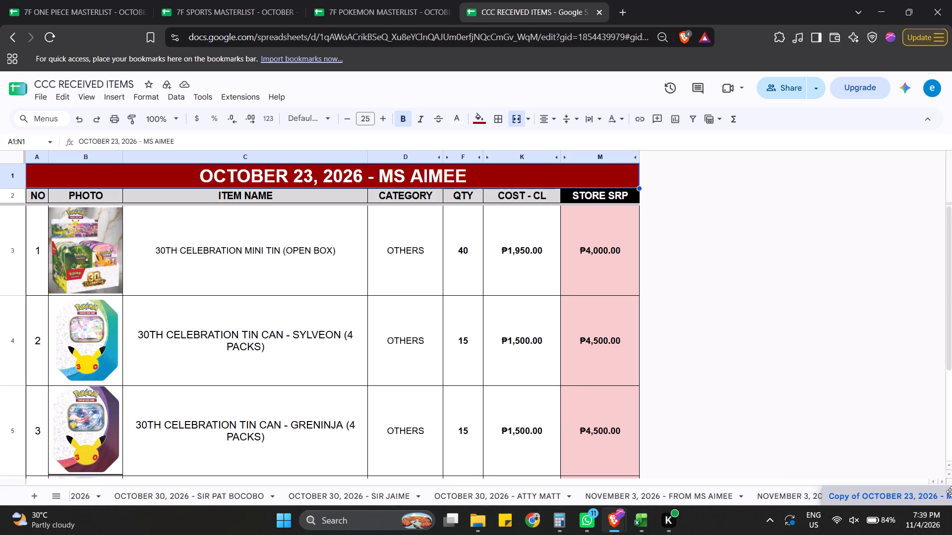
drag(951, 491, 951, 486)
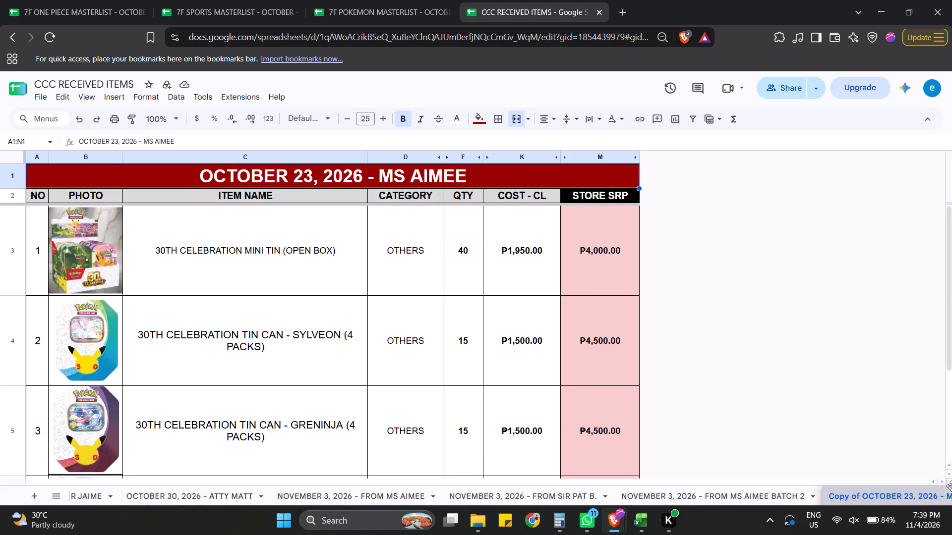
drag(951, 486, 951, 488)
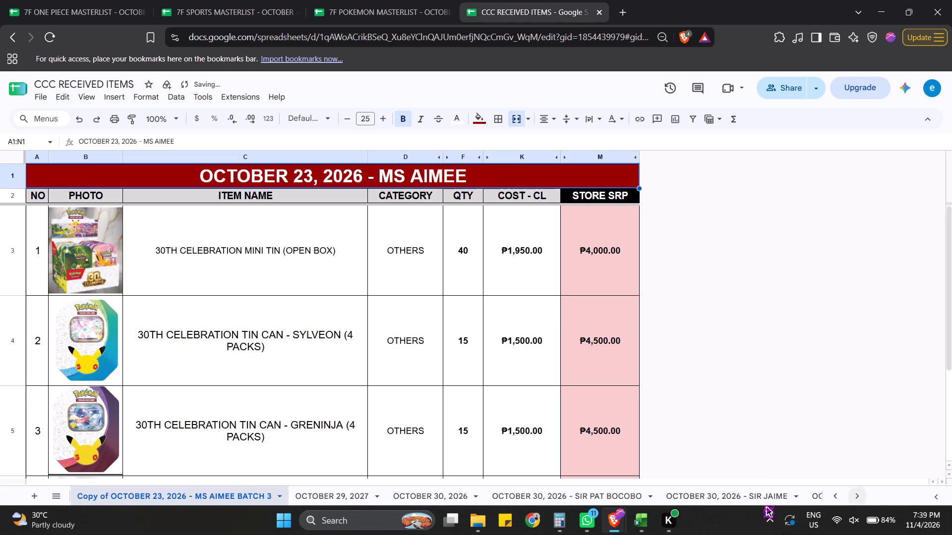
drag(178, 493, 603, 510)
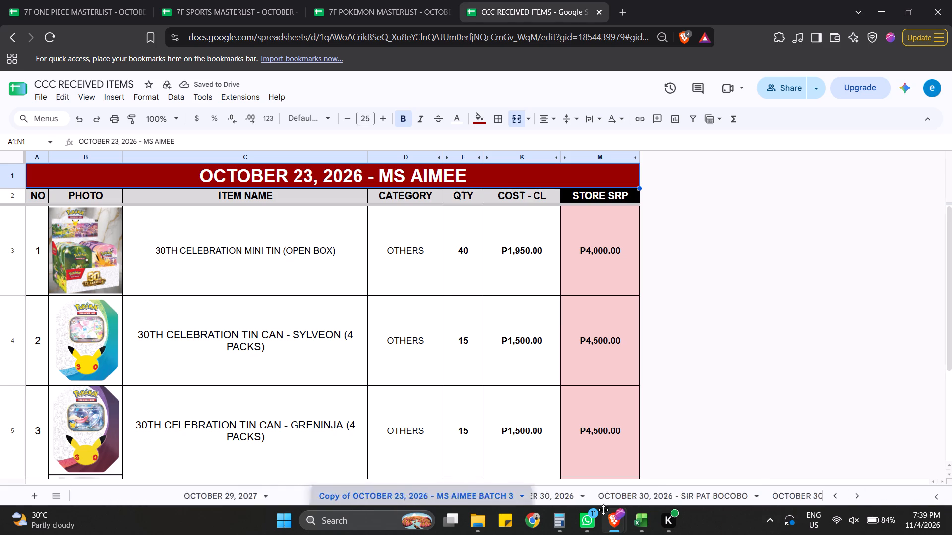
drag(603, 510, 728, 493)
drag(532, 492, 951, 500)
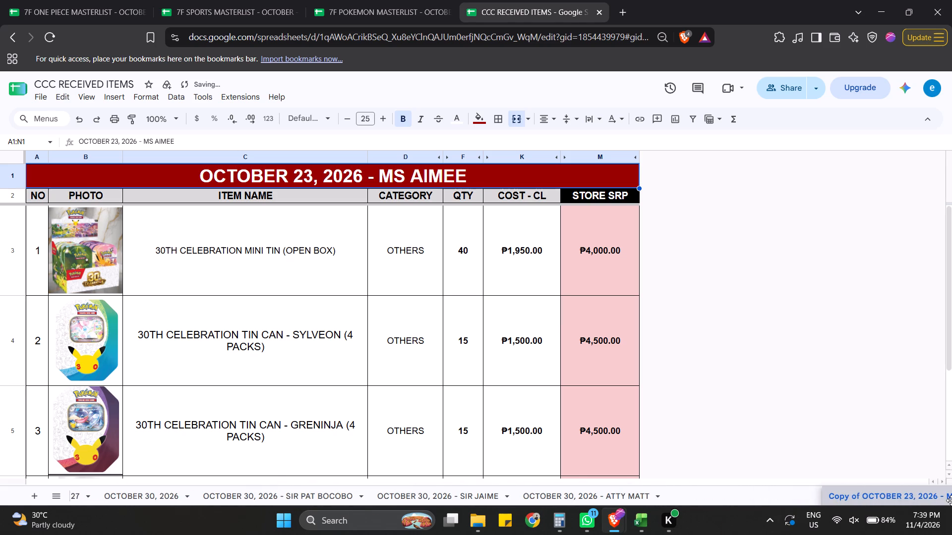
drag(951, 500, 798, 503)
drag(682, 494, 951, 497)
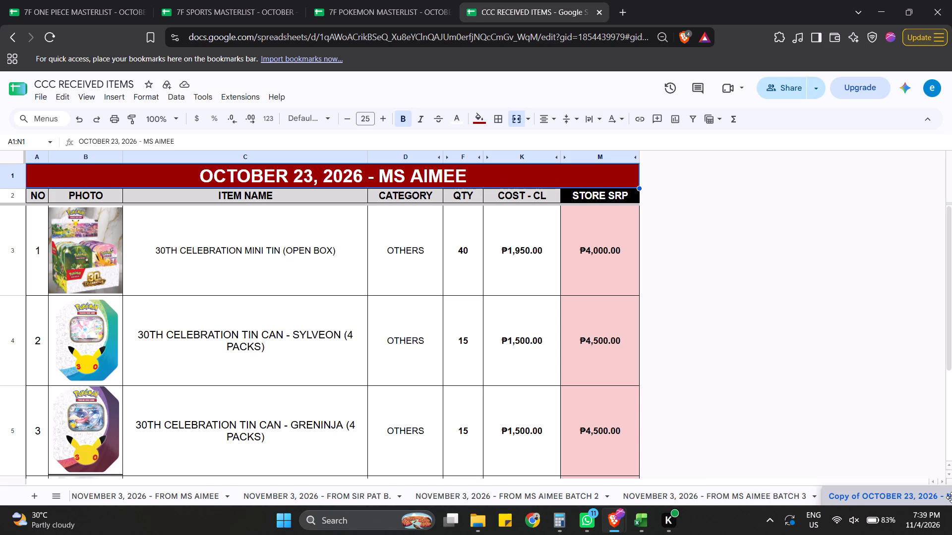
drag(951, 497, 696, 496)
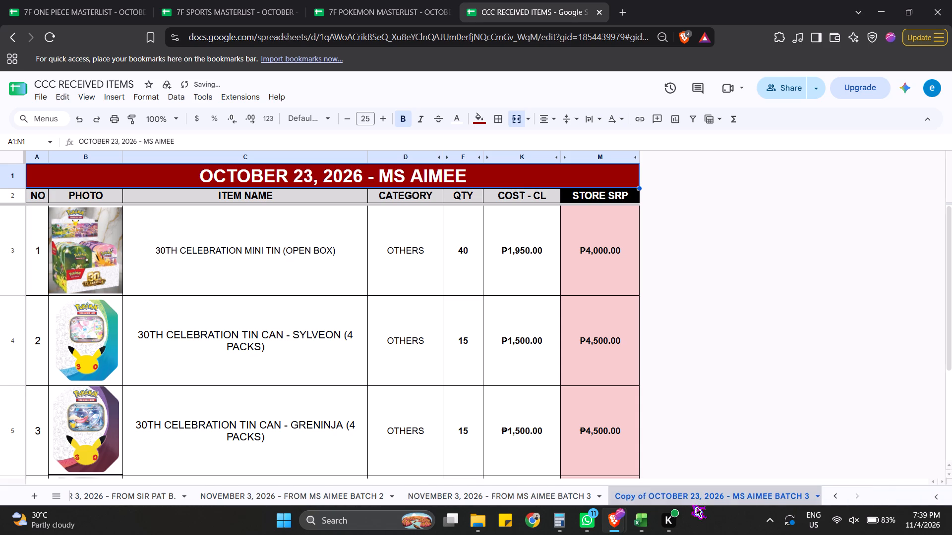
Rename the copied sheet as NOVEMBER 4, 2026 - MS AIMEE.
click(655, 491)
right_click(654, 491)
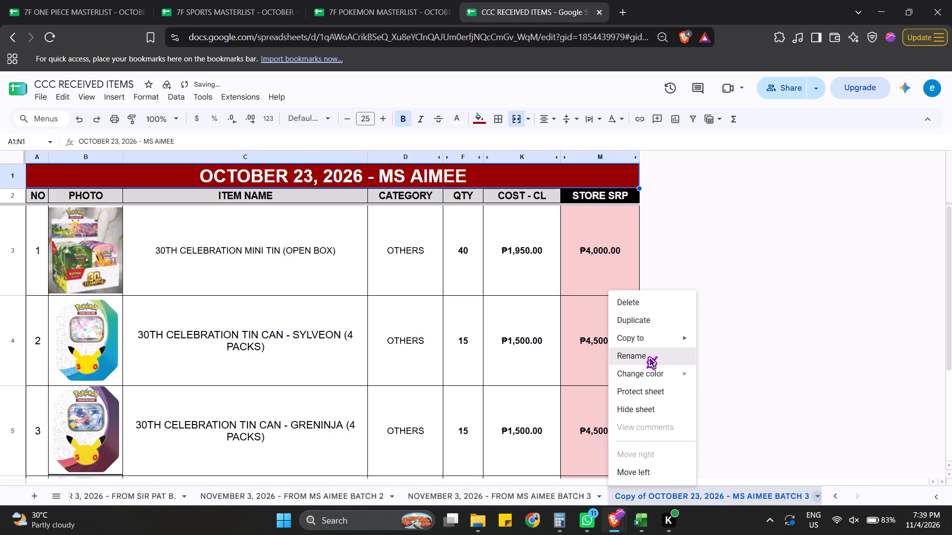
click(645, 357)
click(683, 495)
click(698, 496)
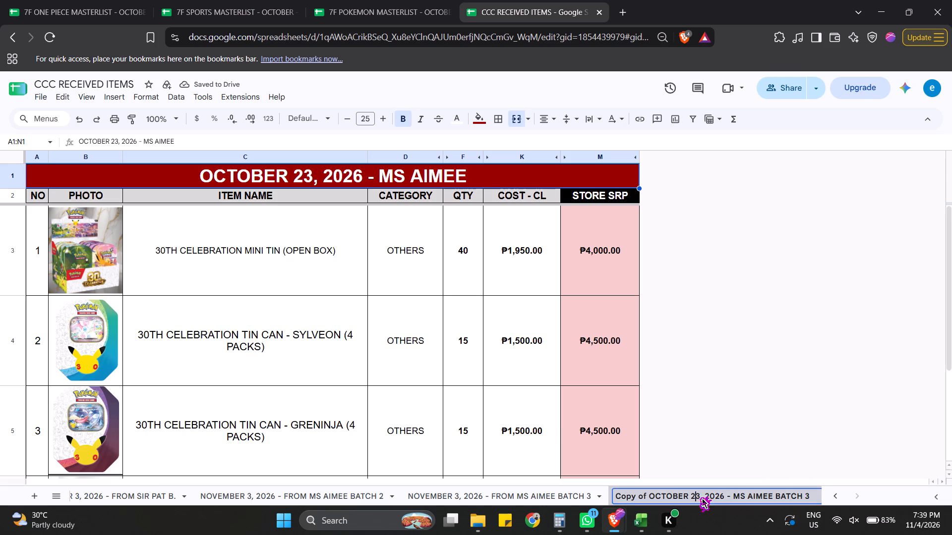
click(697, 494)
key(BackSpace)
key(BackSpace)
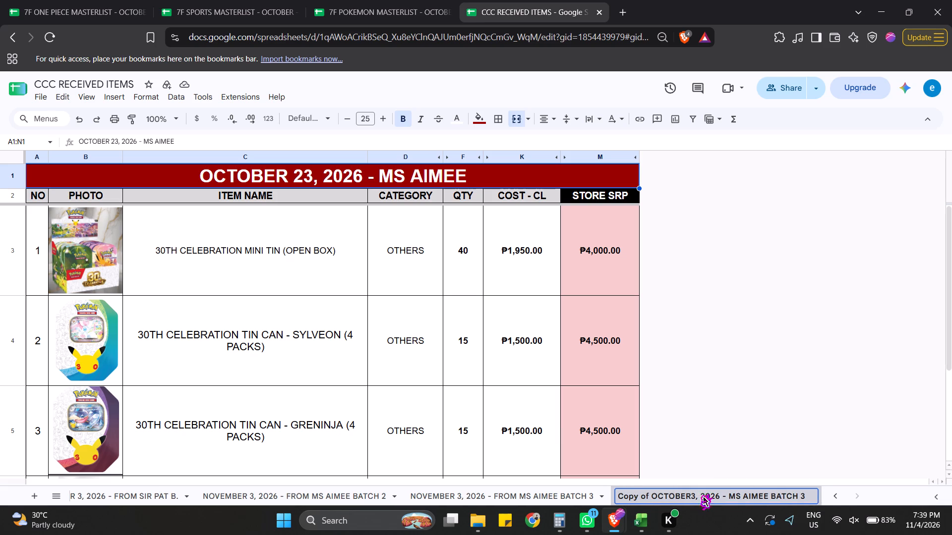
key(BackSpace)
key(BackSpace)
key(Delete)
key(BackSpace)
key(BackSpace)
key(BackSpace)
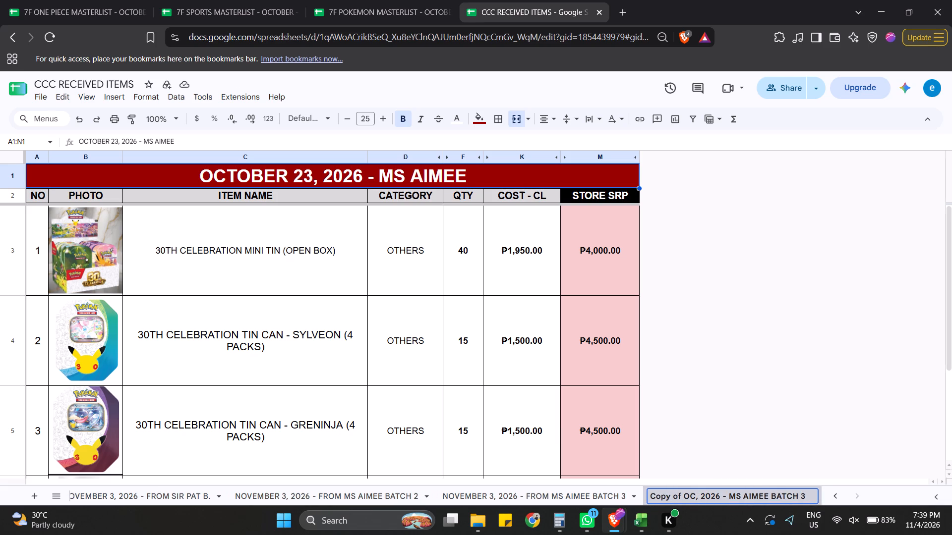
key(BackSpace)
key(BackSpace)
key(BackSpace)
key(BackSpace)
key(BackSpace)
key(BackSpace)
key(BackSpace)
key(BackSpace)
key(BackSpace)
key(BackSpace)
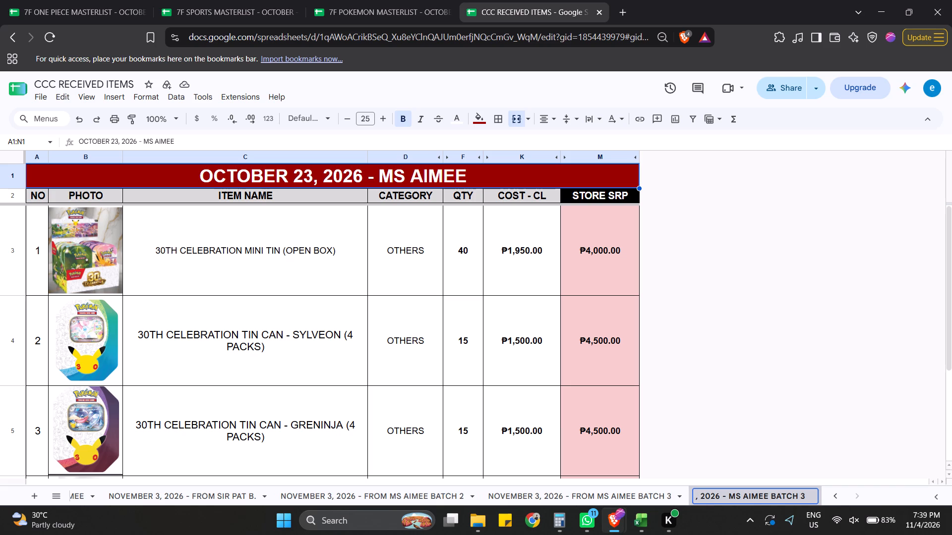
key(n)
text(OVEMBER 4)
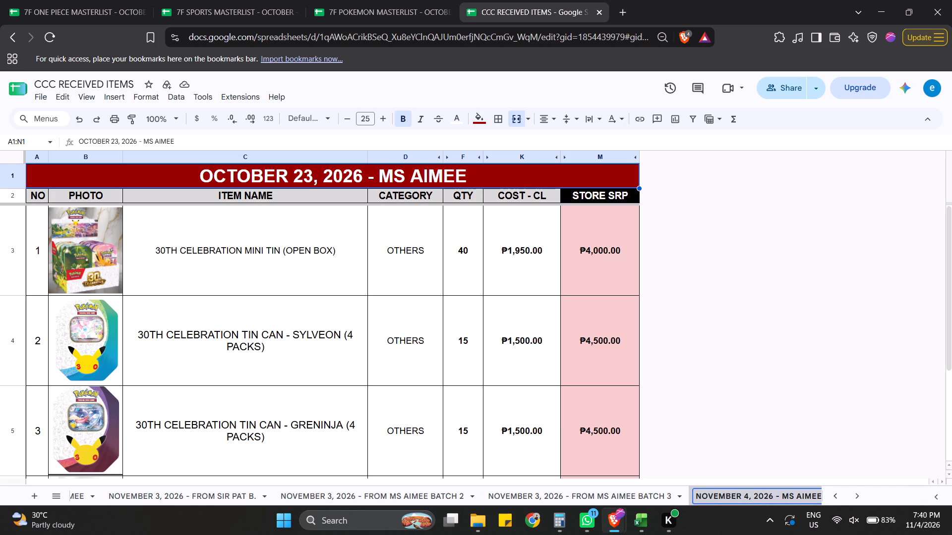
click(790, 496)
key(Right)
key(Right)
key(Right)
key(Right)
key(Right)
key(Right)
key(Right)
key(Right)
key(Right)
key(Right)
key(Right)
key(Right)
key(Right)
key(Right)
key(Right)
key(Right)
key(Right)
key(Right)
key(Right)
key(Right)
key(BackSpace)
key(BackSpace)
key(BackSpace)
key(BackSpace)
key(BackSpace)
key(BackSpace)
key(BackSpace)
key(BackSpace)
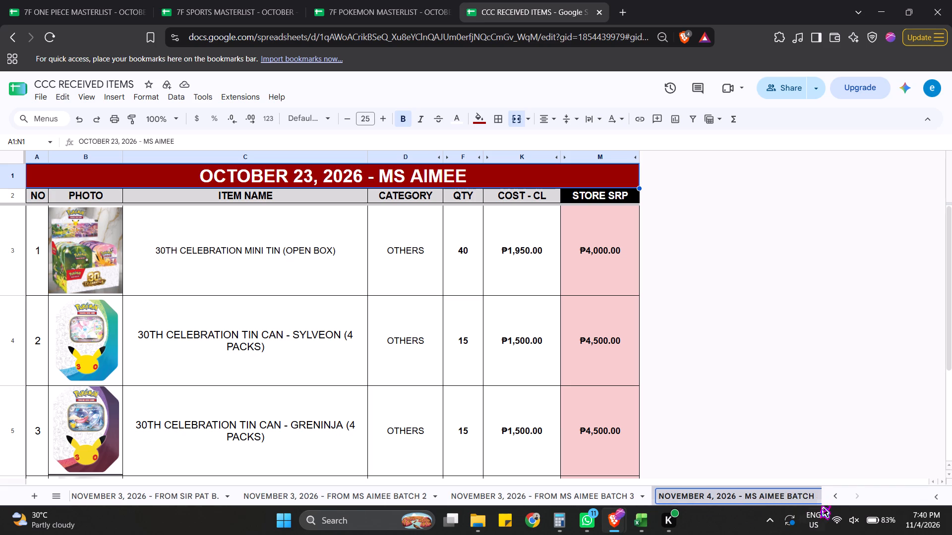
drag(236, 362, 240, 360)
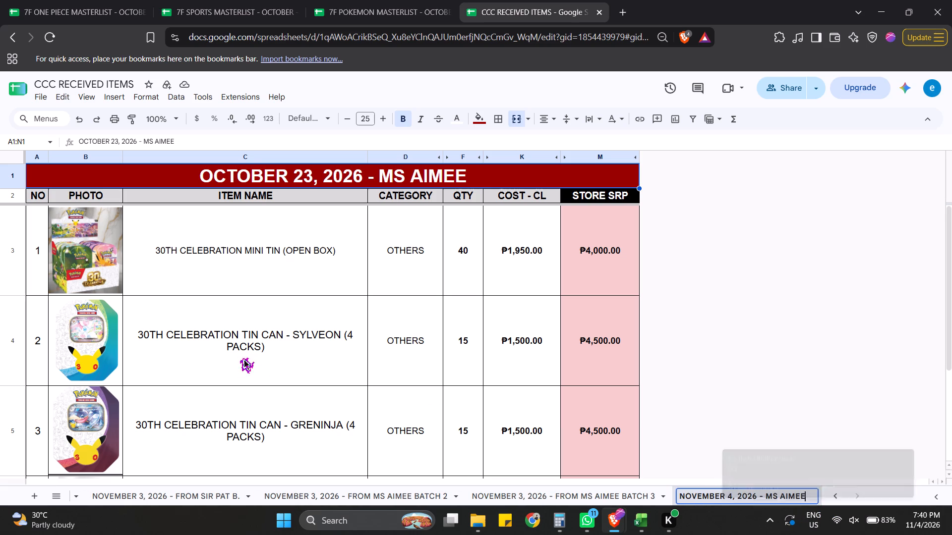
Delete rows 3 to 5, holding the three 30th Celebration tin items, from the November 4 sheet.
scroll(210, 341, up, 4)
scroll(202, 325, down, 6)
scroll(215, 338, up, 4)
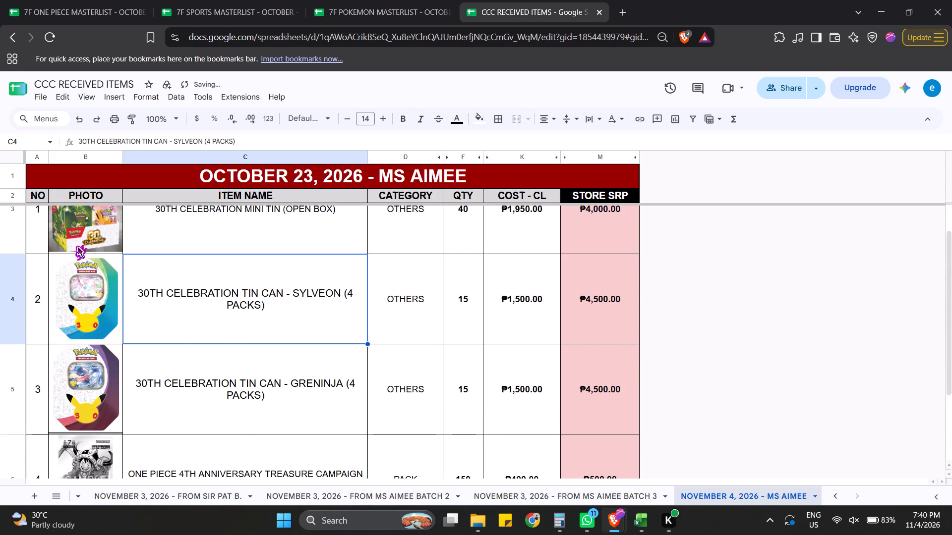
drag(14, 222, 9, 392)
right_click(5, 356)
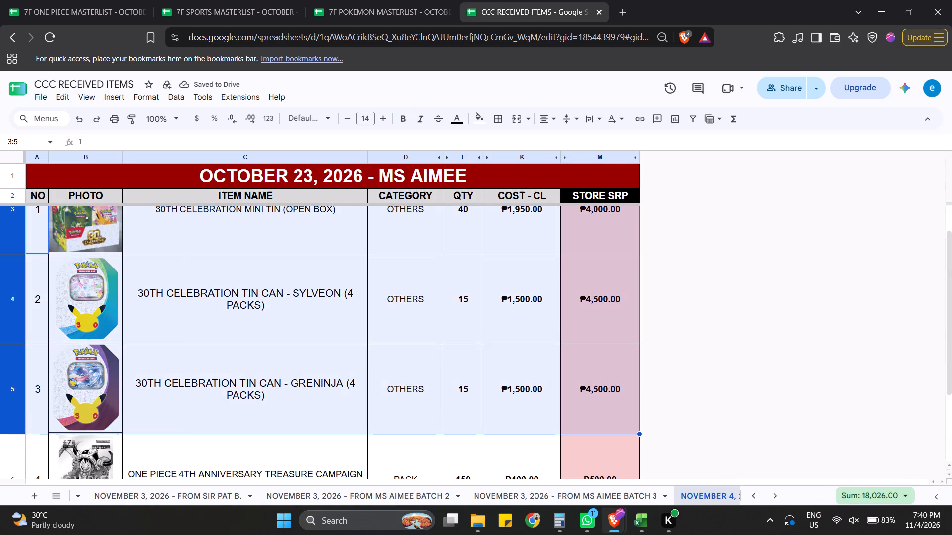
click(90, 337)
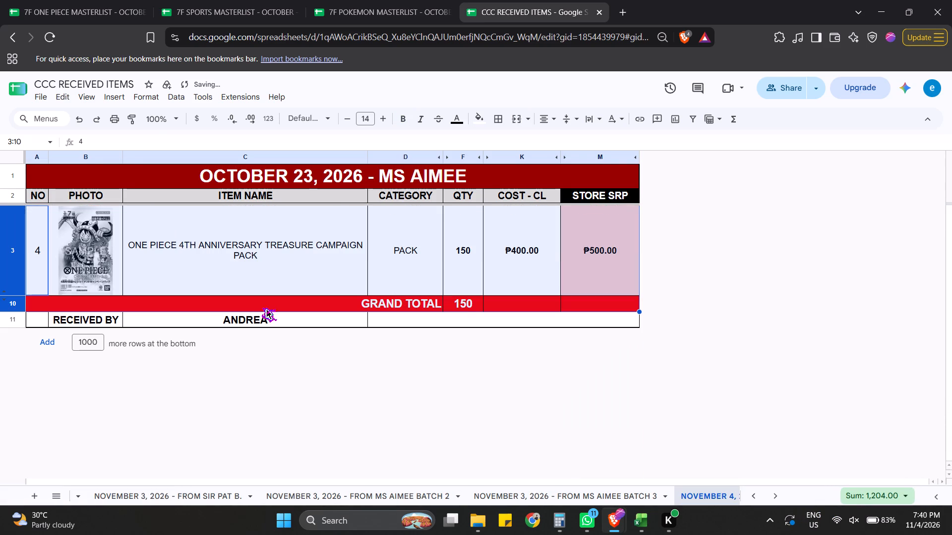
Renumber the One Piece 4th Anniversary Treasure Campaign Pack as item 1 and set its QTY to 120.
click(41, 264)
key(1)
click(263, 261)
click(544, 252)
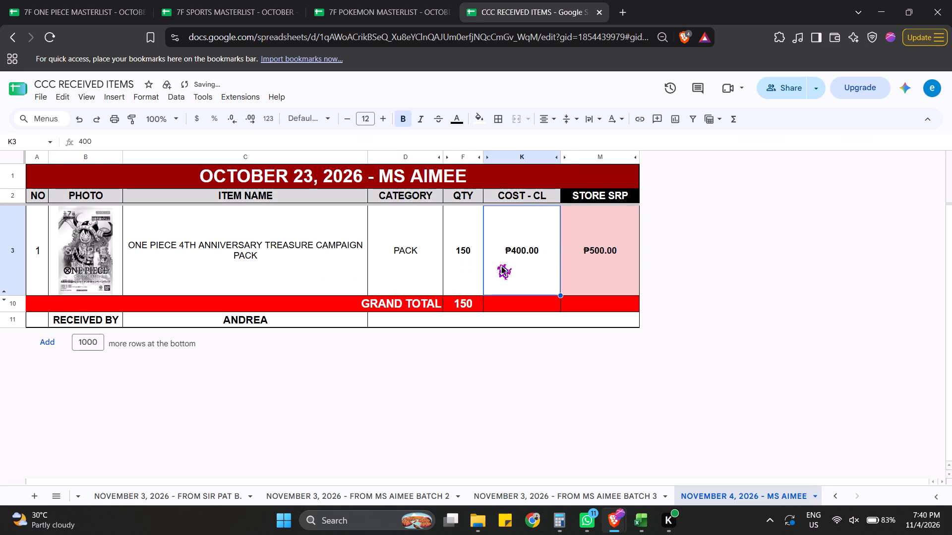
click(434, 258)
click(470, 263)
text(120)
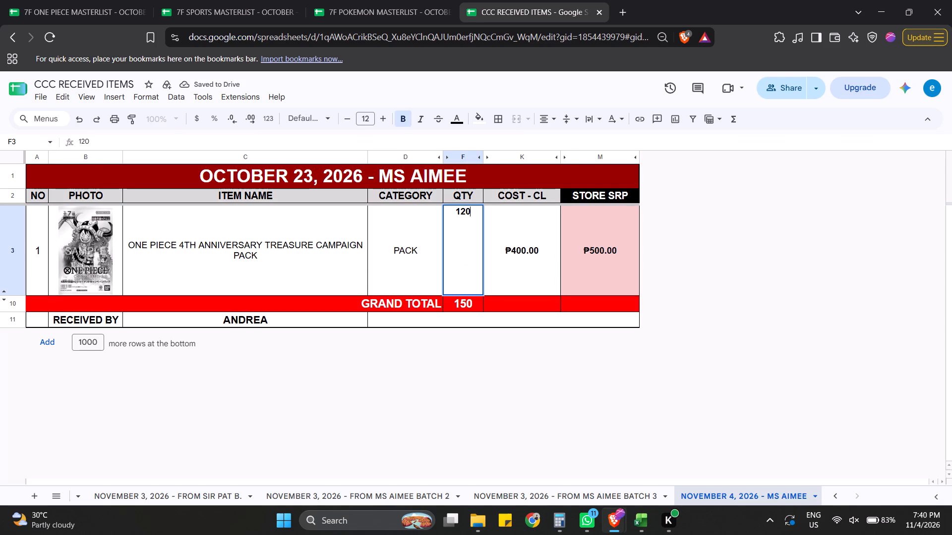
key(Return)
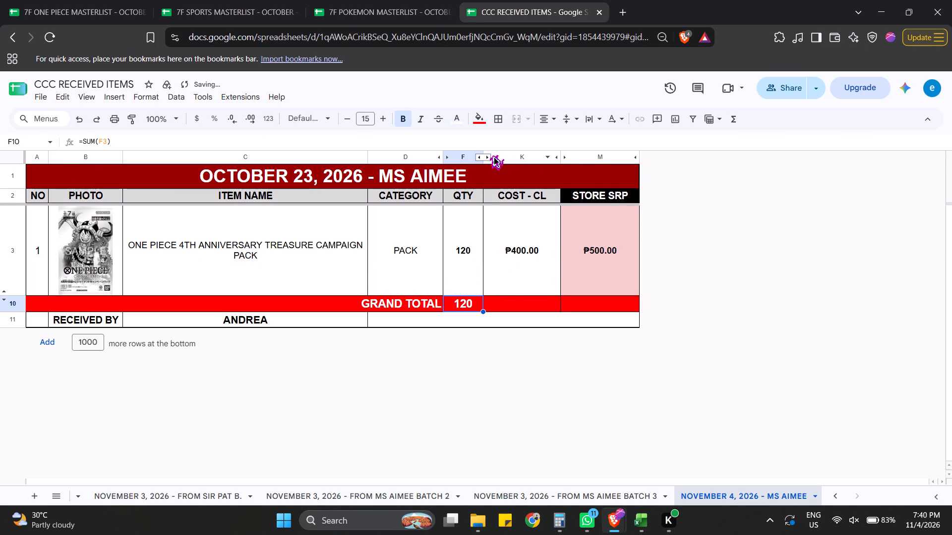
Unhide the branch columns between QTY and COST - CL and clear the pack's 7F and BHS quantities.
click(489, 158)
click(574, 250)
click(525, 253)
click(507, 256)
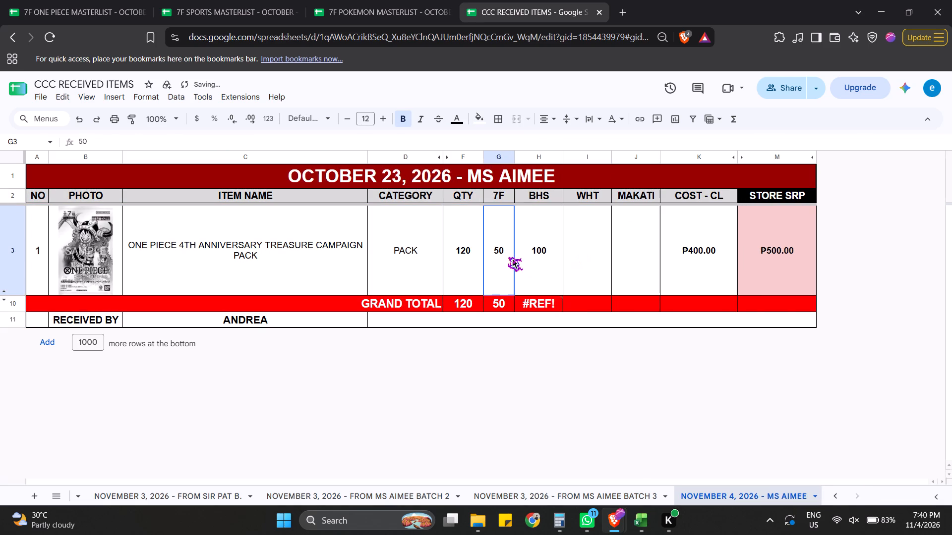
key(BackSpace)
click(530, 261)
key(BackSpace)
Change the WHT column header to TGL and enter 120 for the pack in that column.
click(593, 257)
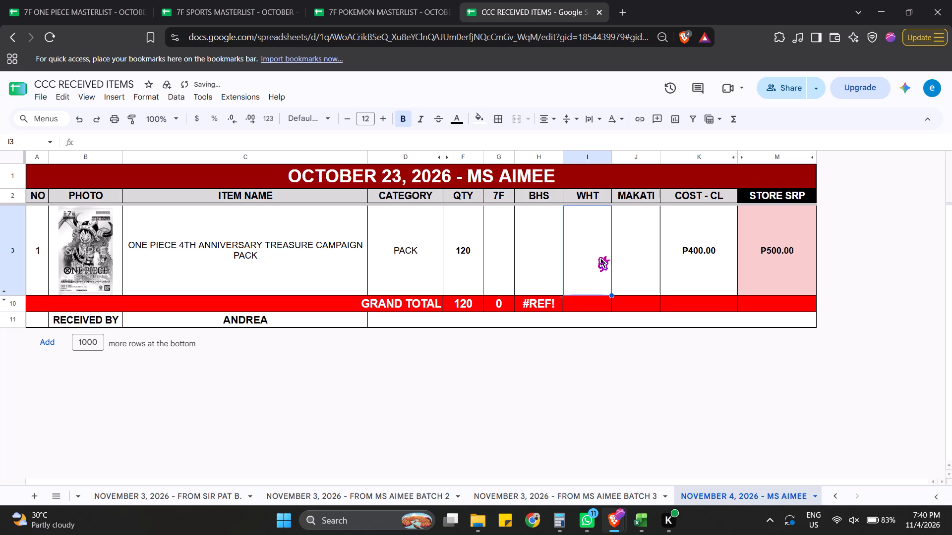
click(592, 196)
text(TGL)
click(595, 262)
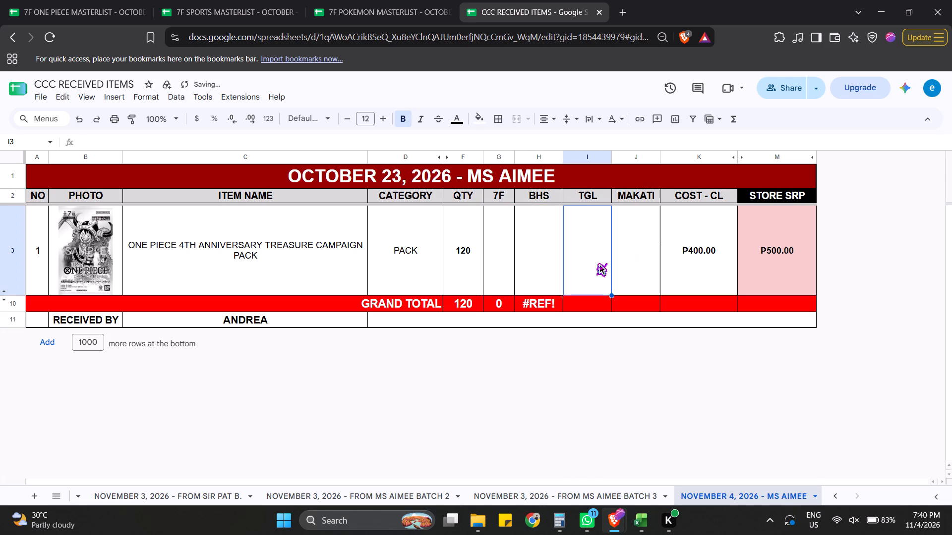
text(120)
click(617, 334)
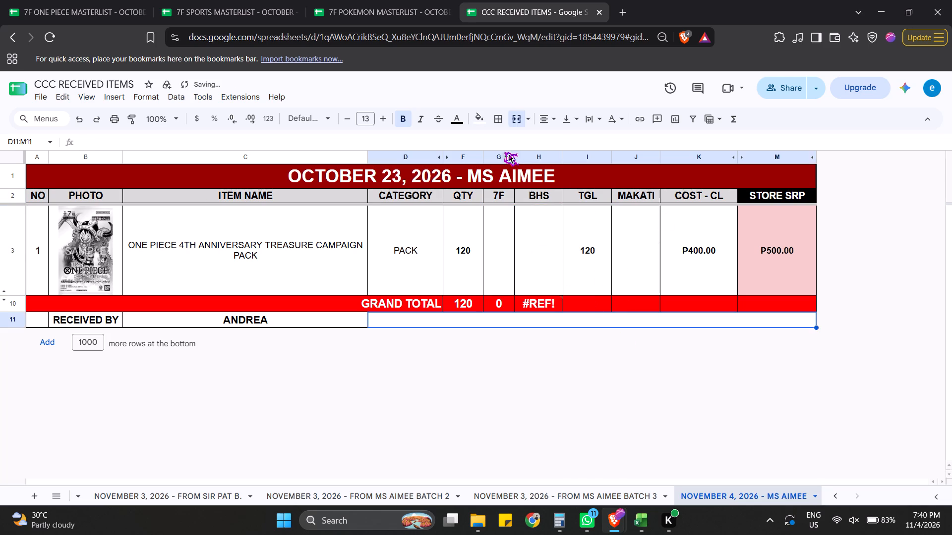
Hide branch columns G to J, from 7F through MAKATI.
click(495, 157)
click(608, 239)
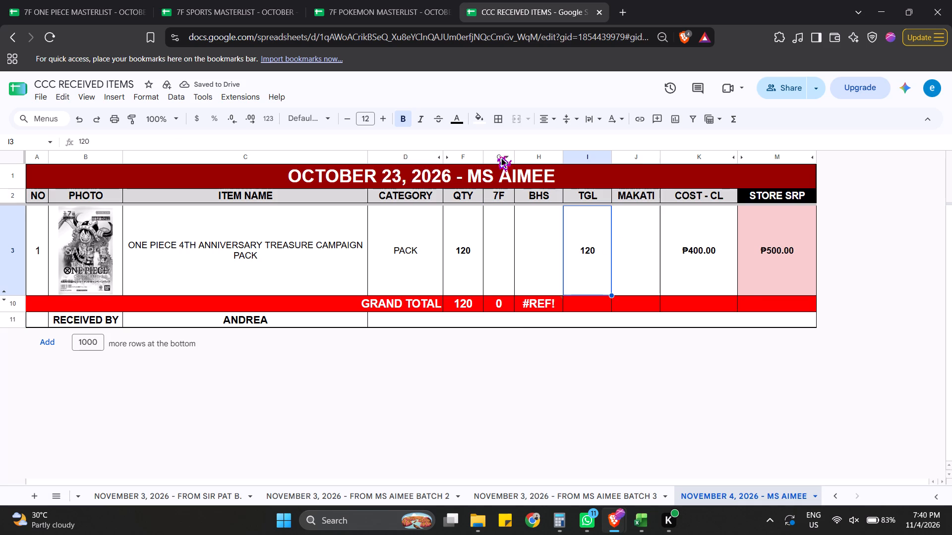
drag(496, 156, 650, 156)
right_click(616, 154)
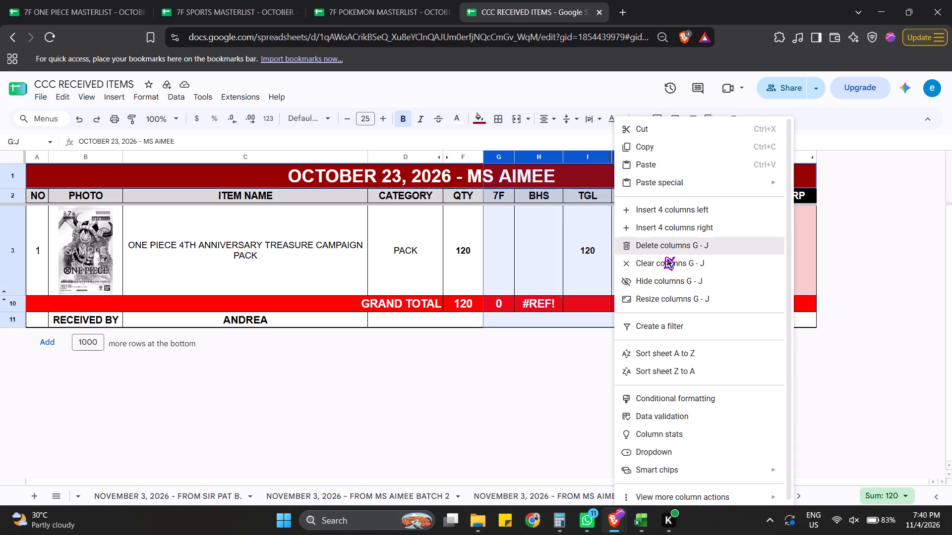
click(657, 276)
click(617, 310)
click(602, 324)
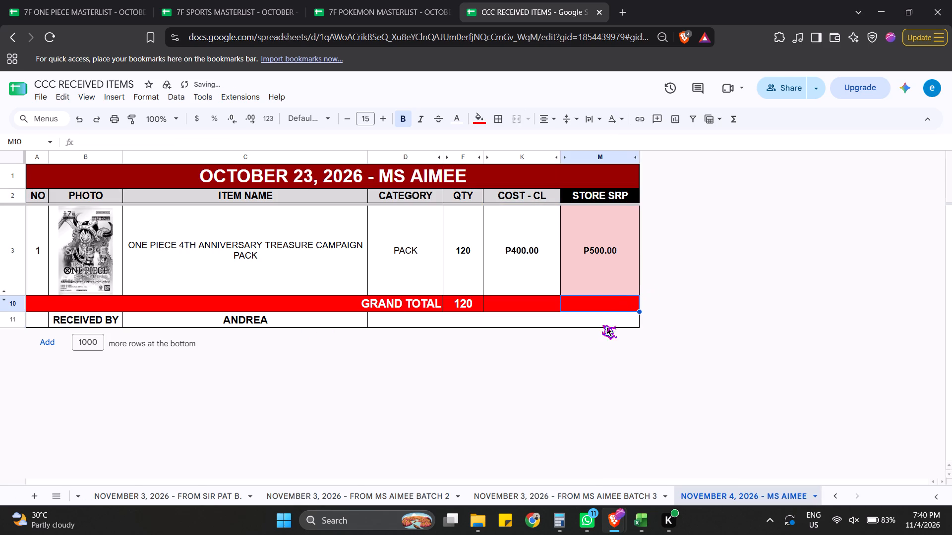
In the GRAND TOTAL row's STORE SRP cell, enter a formula multiplying the total QTY by the pack's STORE SRP.
click(593, 299)
click(579, 322)
click(605, 303)
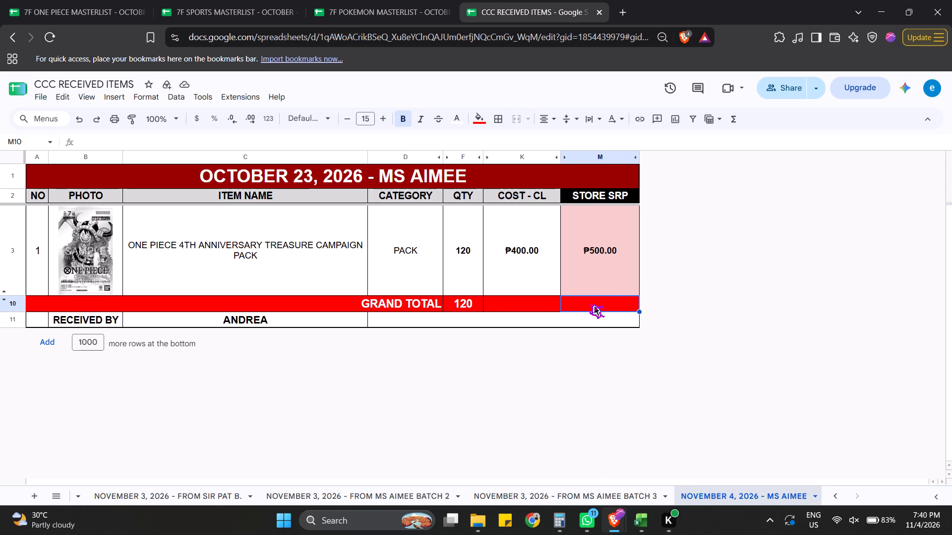
key(Delete)
key(equal)
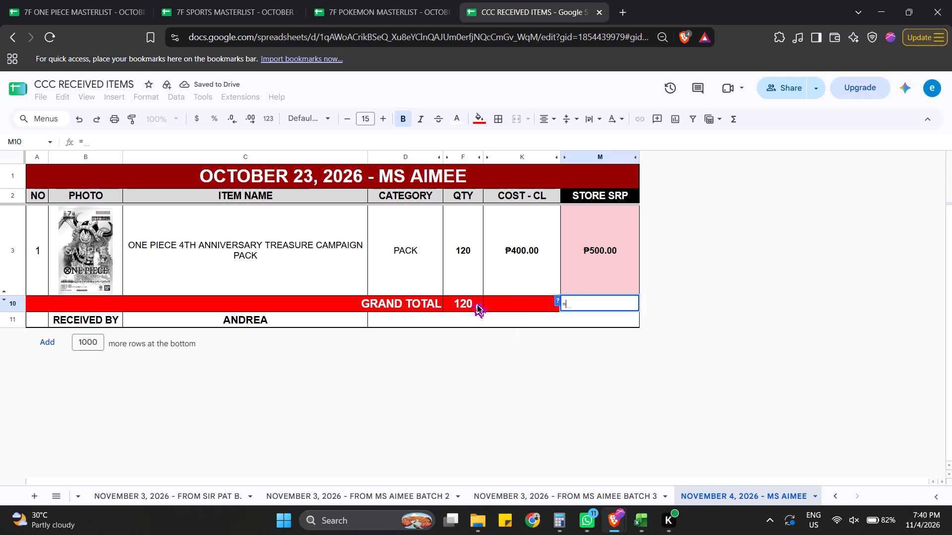
click(473, 303)
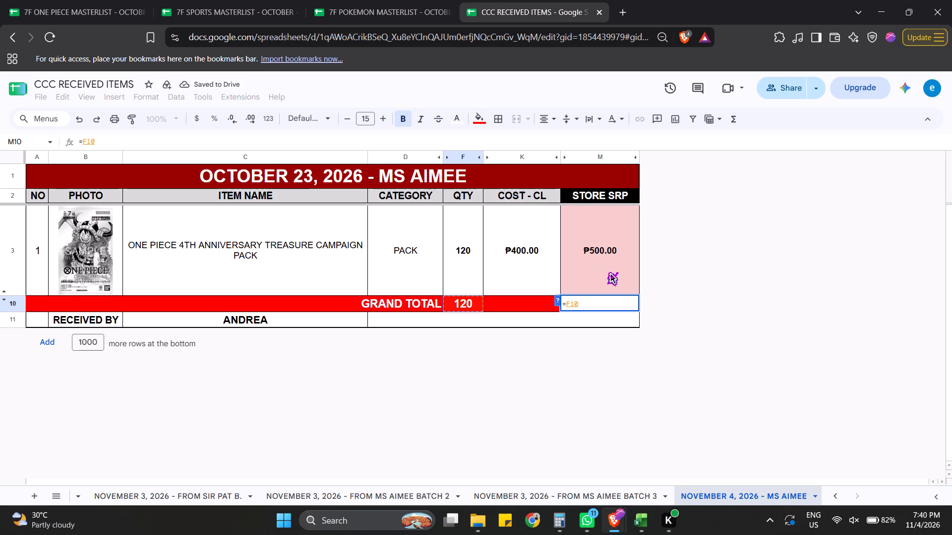
key(shift+asterisk)
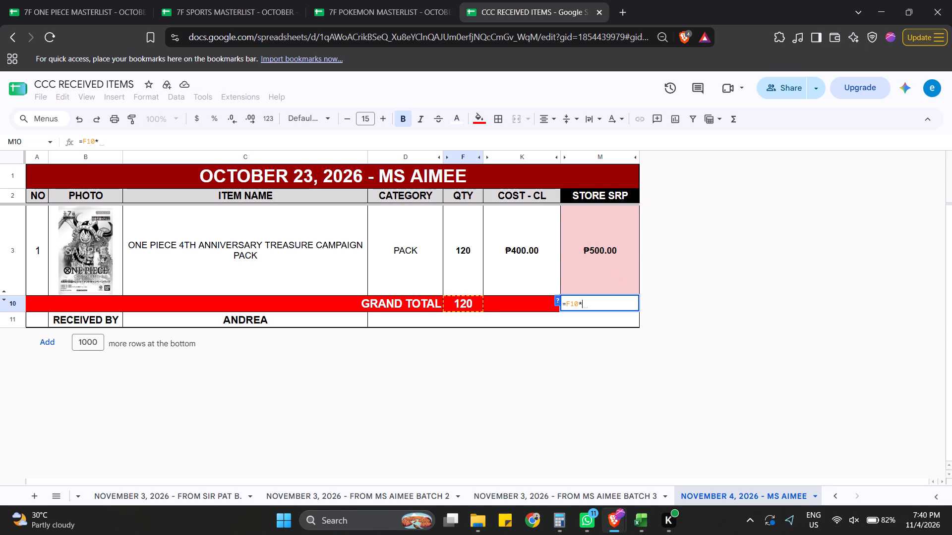
click(602, 266)
key(Return)
In the GRAND TOTAL row's COST - CL cell, enter the formula =F10*K3, multiplying total QTY by the pack's cost.
click(546, 305)
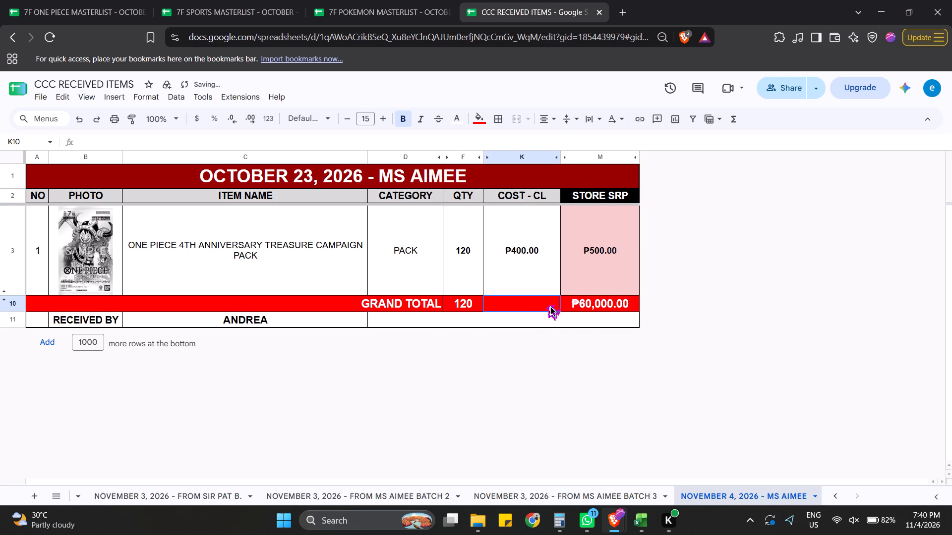
key(equal)
click(463, 311)
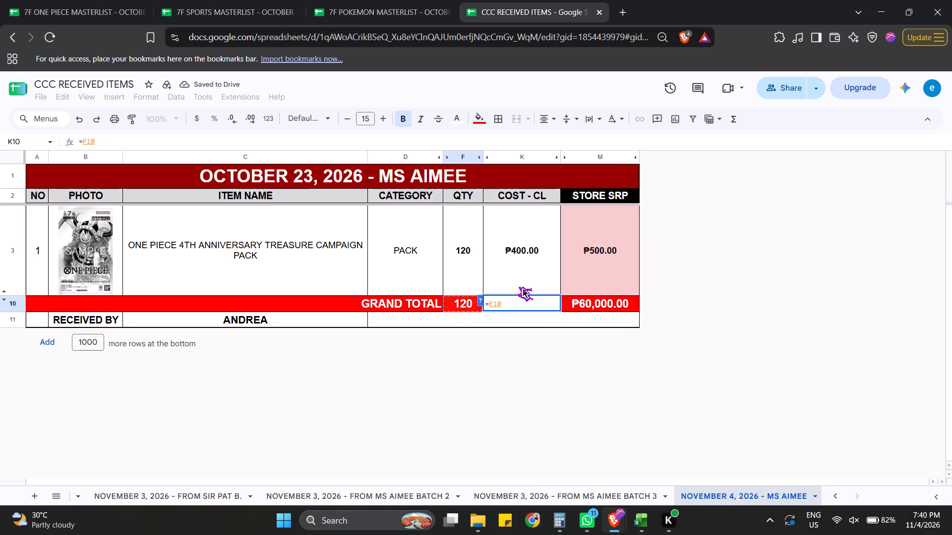
key(shift+asterisk)
click(527, 265)
key(Return)
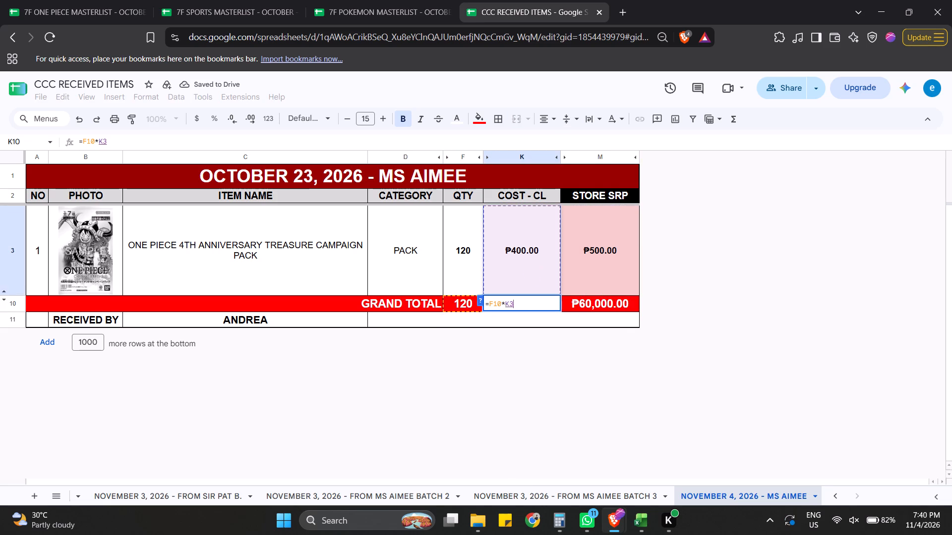
click(634, 366)
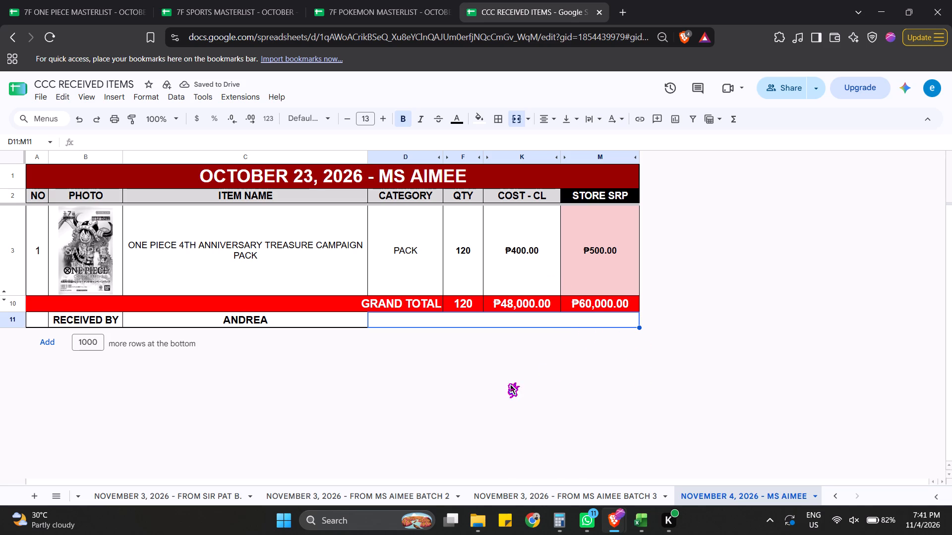
Change the date in the sheet's title row to NOVEMBER 4, keeping ", 2026 - MS AIMEE".
click(40, 95)
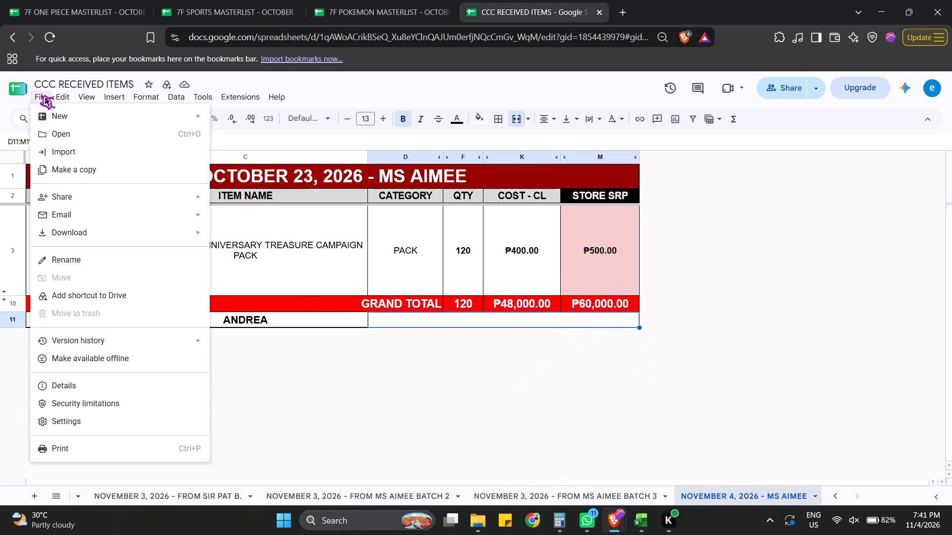
click(316, 306)
click(303, 172)
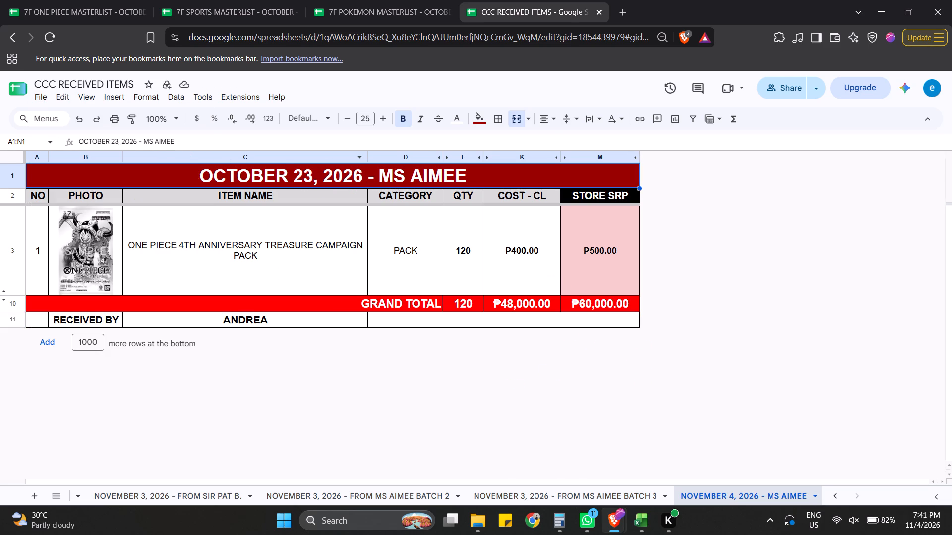
drag(117, 143, 35, 142)
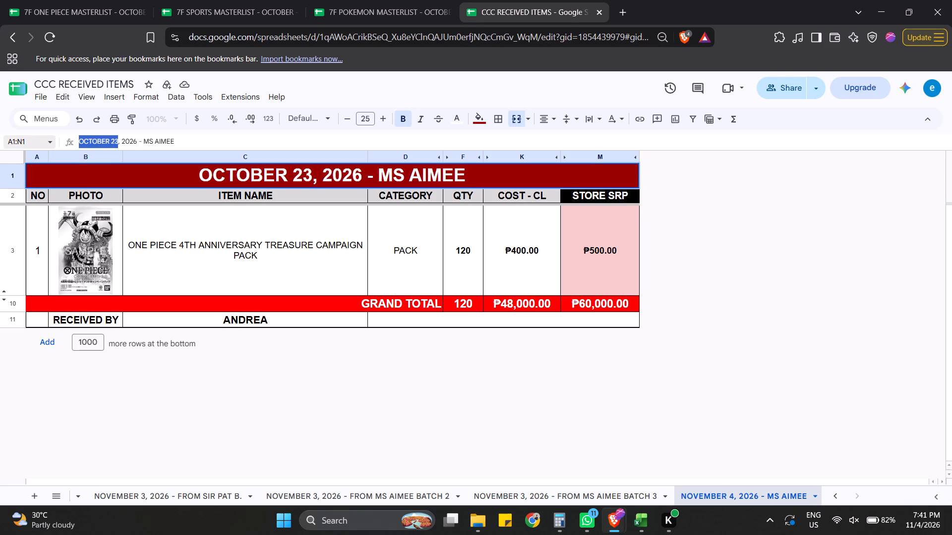
text(NO)
text(VEMBER 4)
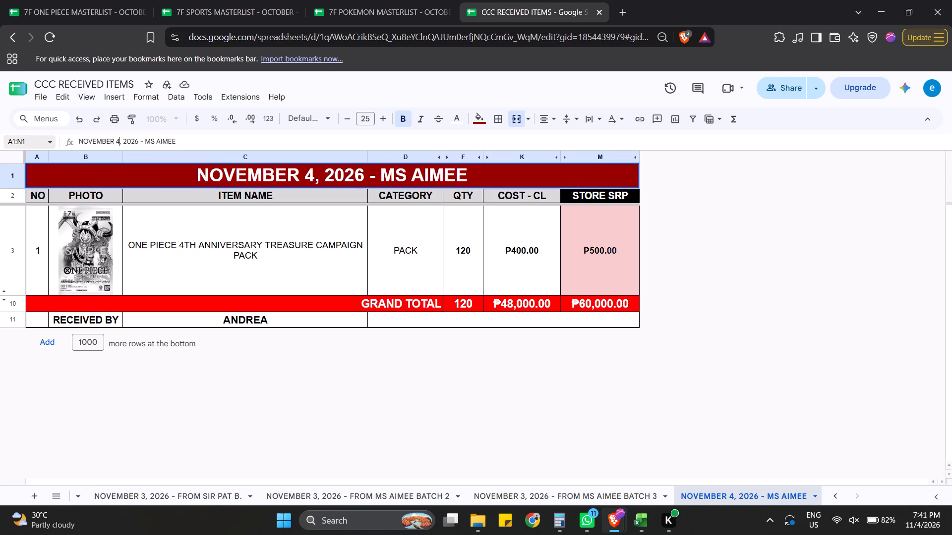
key(Return)
click(413, 362)
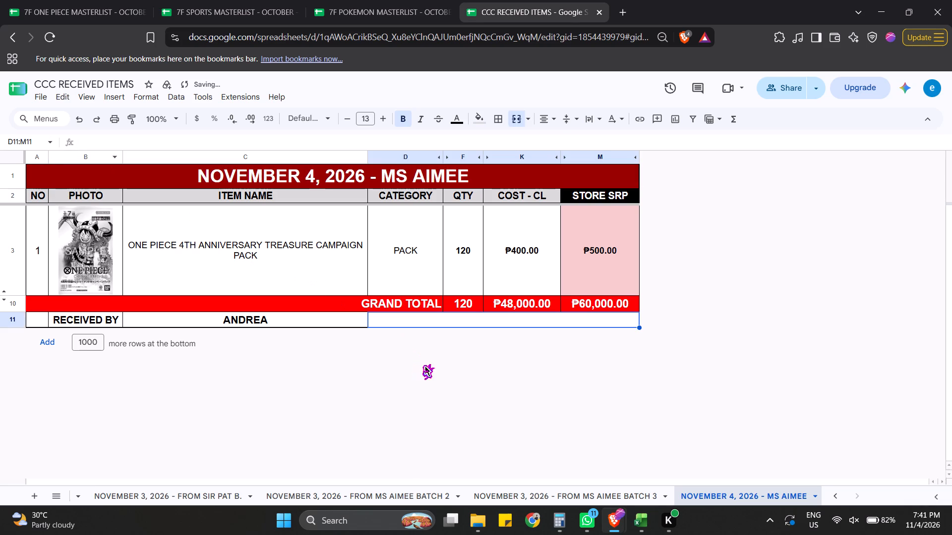
click(426, 383)
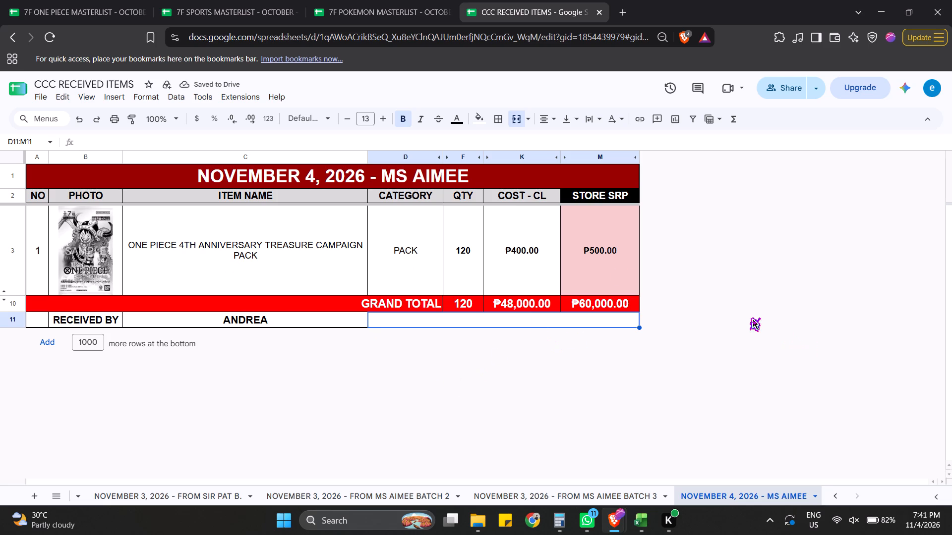
Export the NOVEMBER 4, 2026 - MS AIMEE sheet as a PDF and download it to the NEW BHS INVENTORY folder.
click(46, 100)
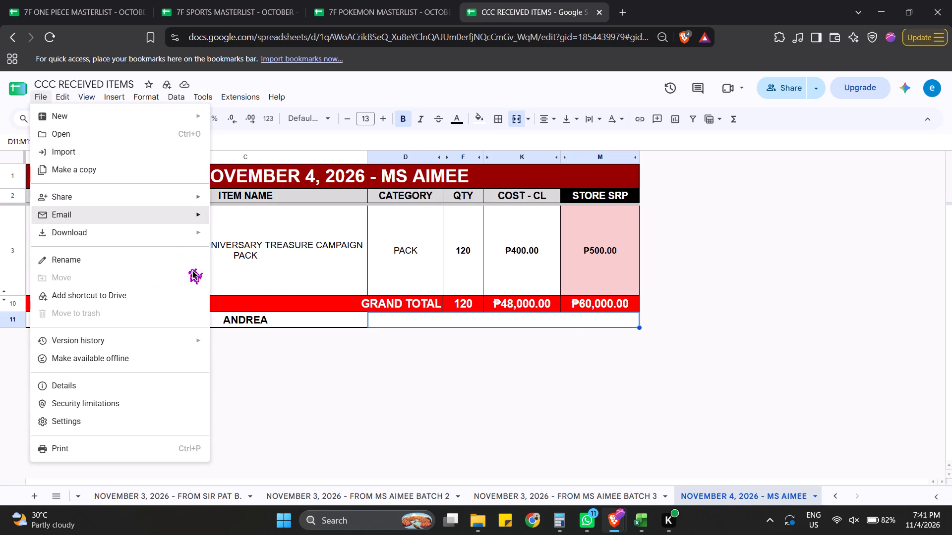
click(336, 397)
click(45, 93)
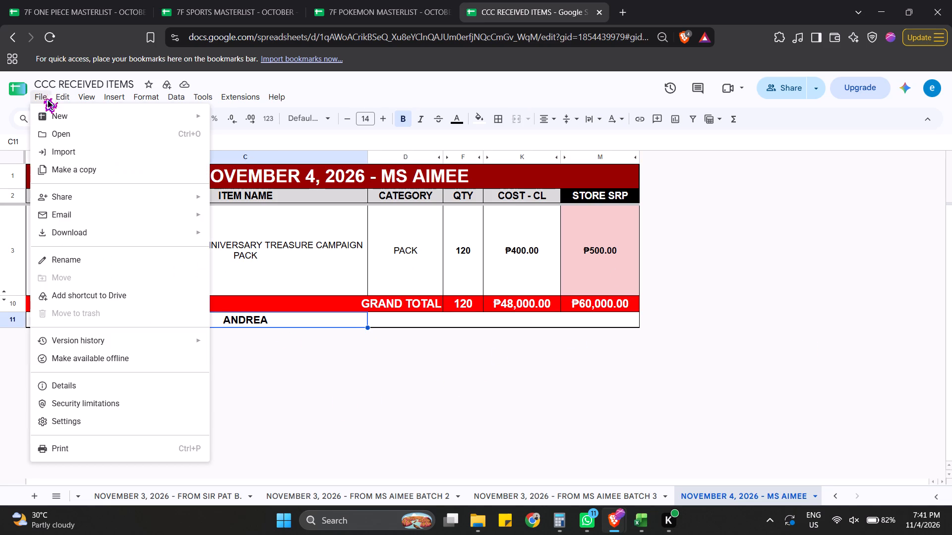
click(235, 271)
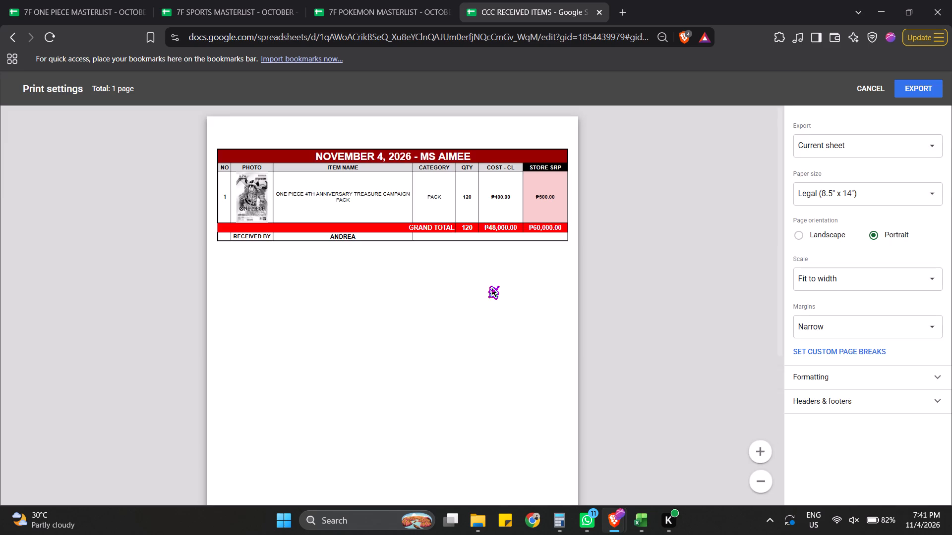
click(914, 86)
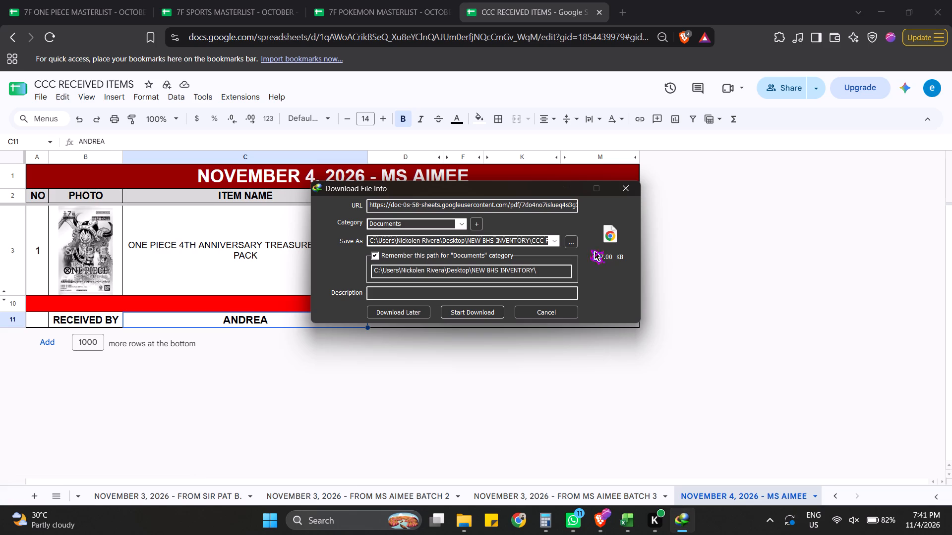
click(533, 243)
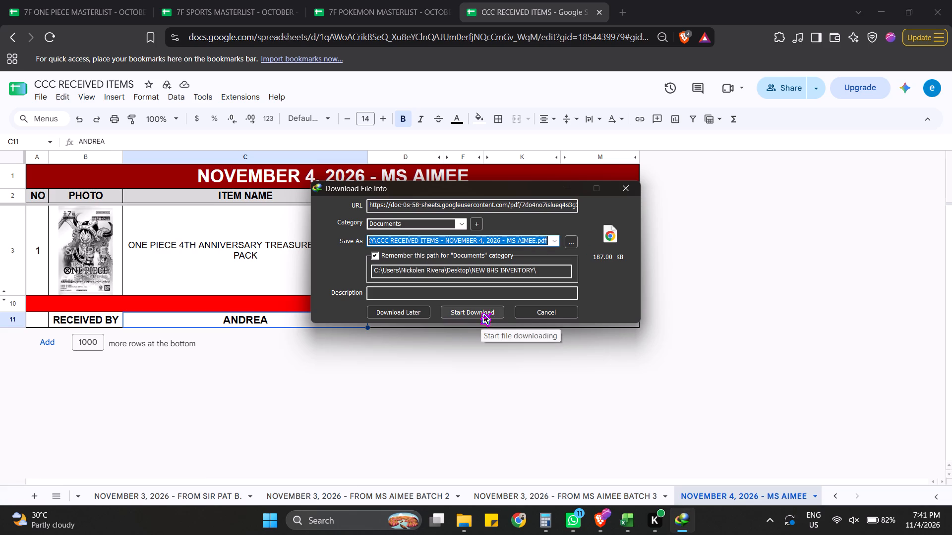
click(479, 312)
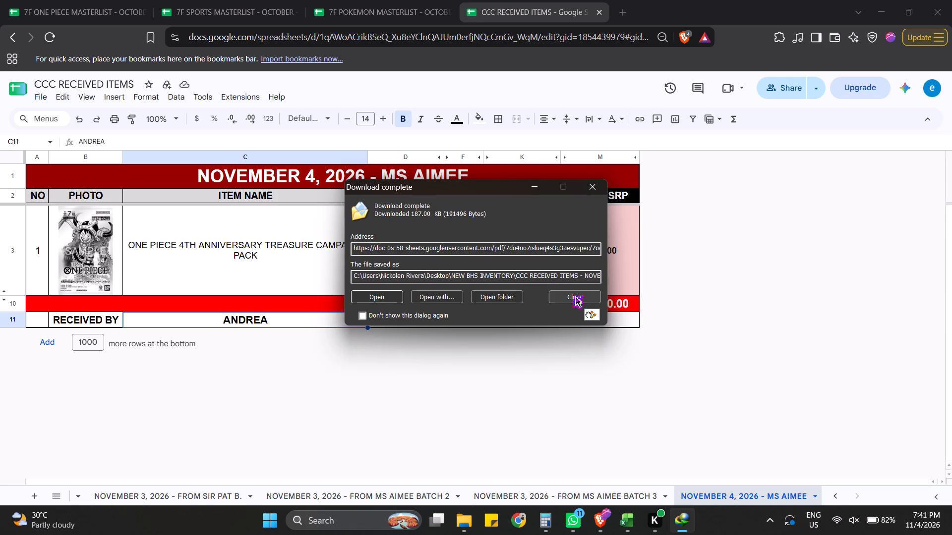
click(571, 295)
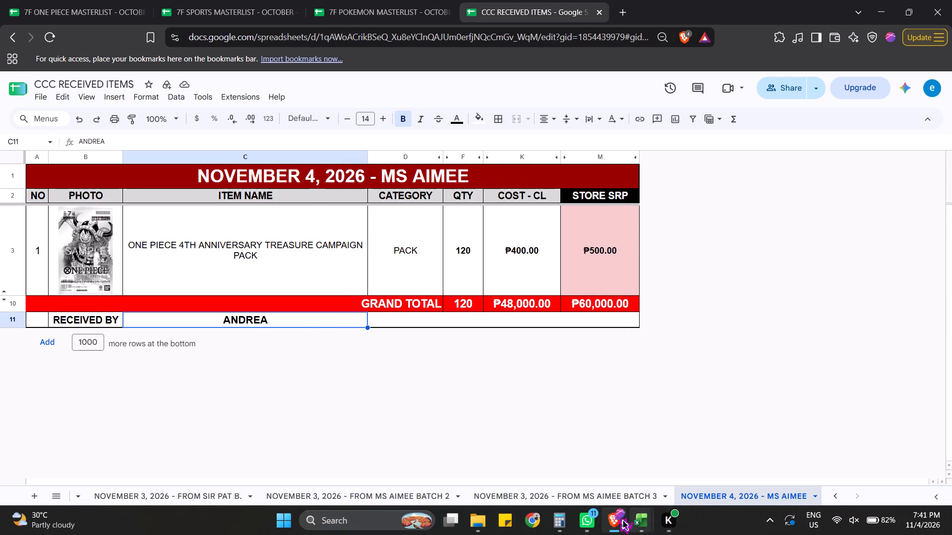
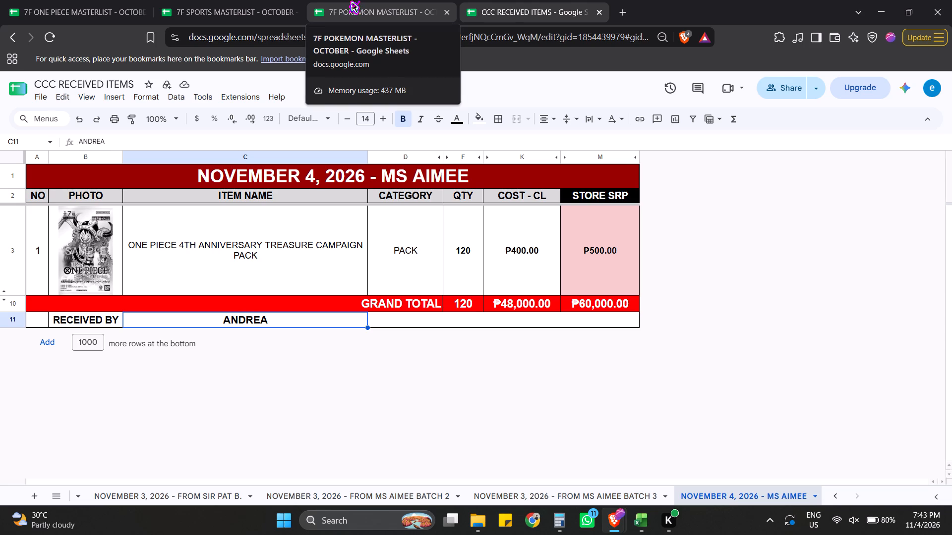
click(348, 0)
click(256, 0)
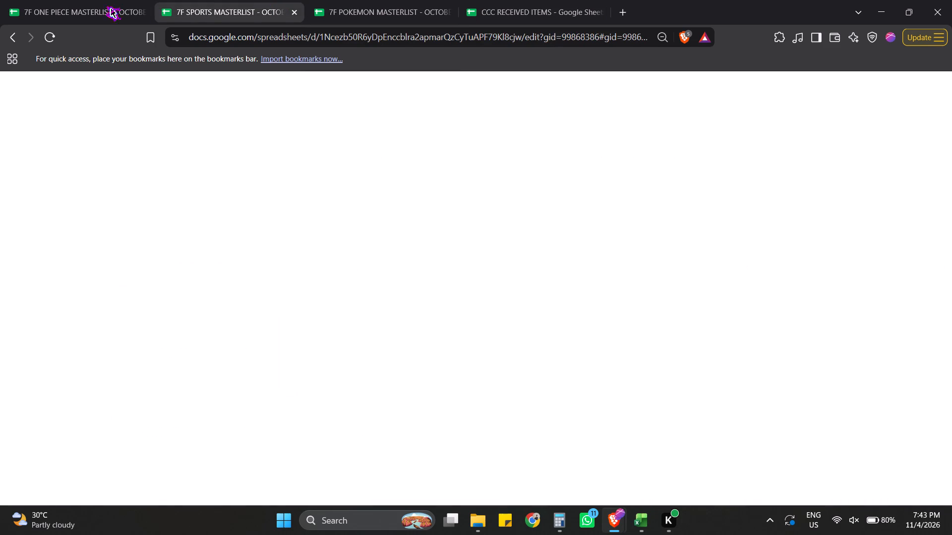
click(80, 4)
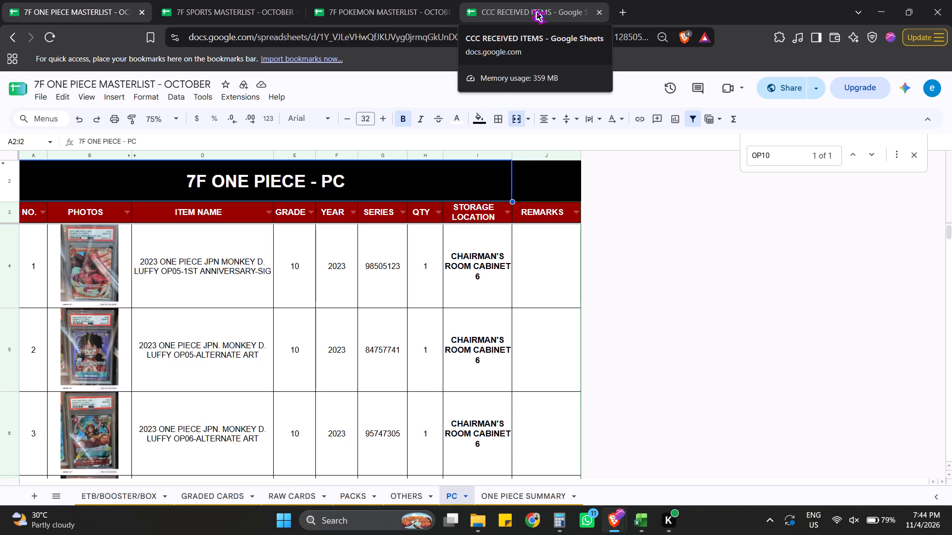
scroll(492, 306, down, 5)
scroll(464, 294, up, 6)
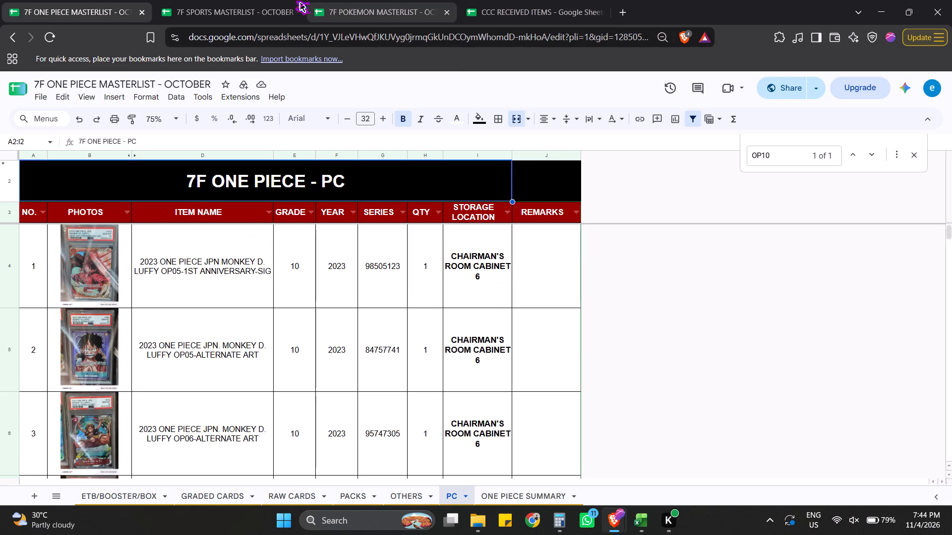
Switch to the 7F POKEMON MASTERLIST - OCTOBER spreadsheet and examine the count column of the OTHERS sheet around items 61 to 65.
click(398, 7)
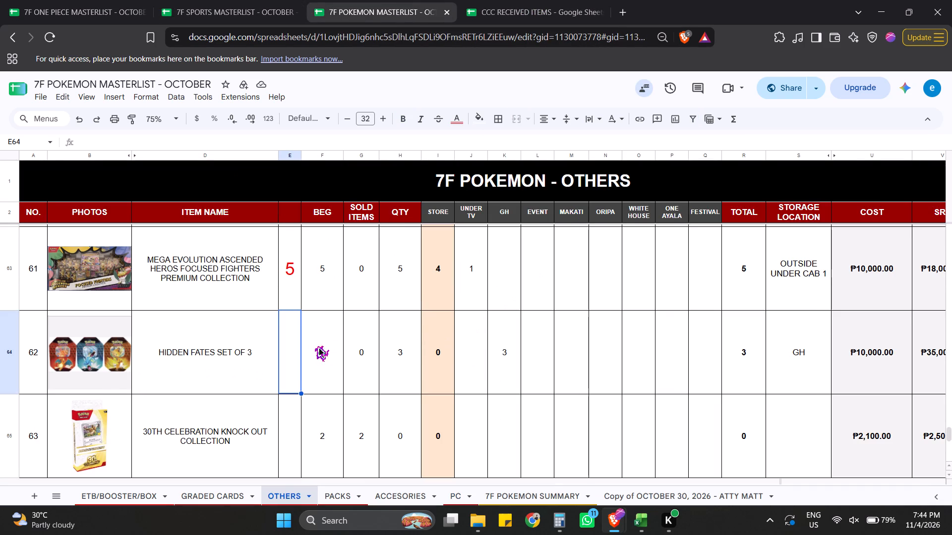
scroll(315, 346, down, 6)
scroll(334, 391, down, 6)
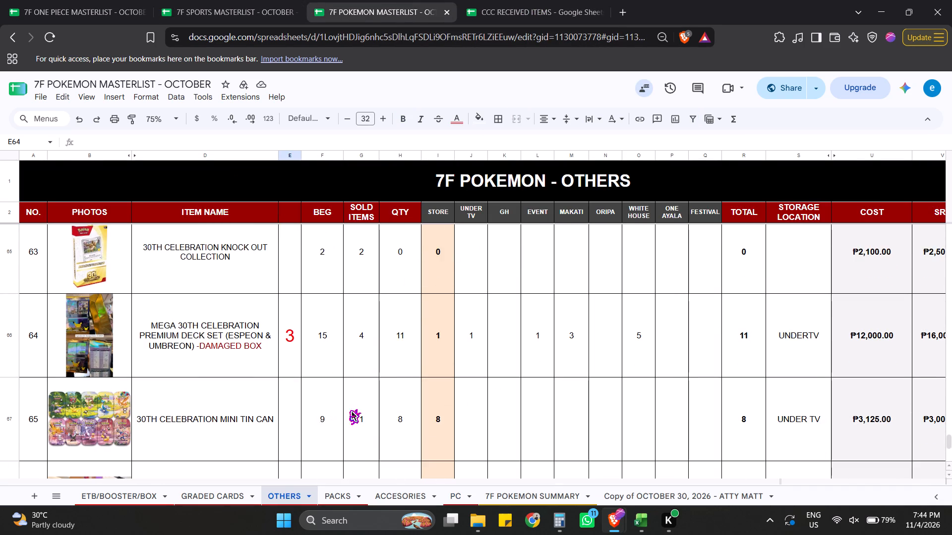
scroll(334, 411, down, 5)
scroll(294, 397, up, 16)
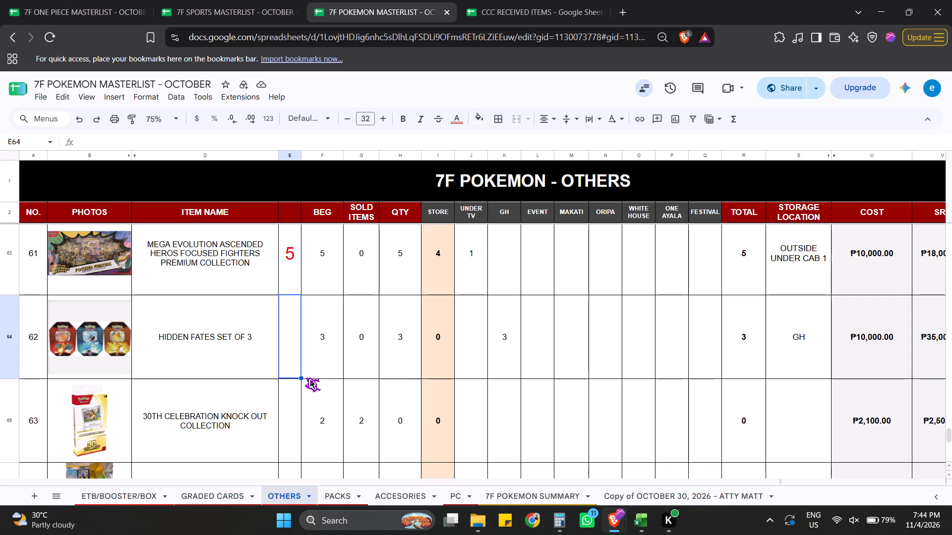
scroll(307, 352, down, 1)
scroll(307, 346, up, 7)
scroll(302, 347, down, 10)
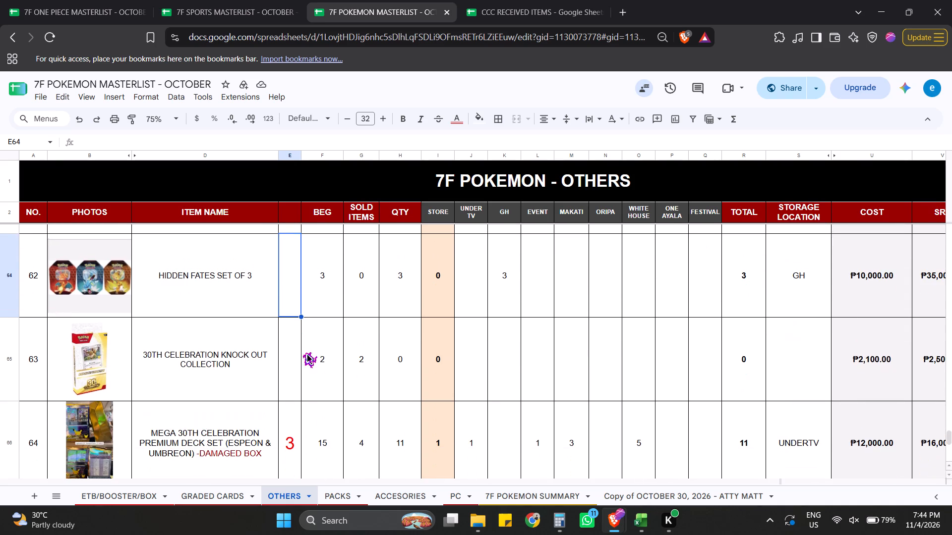
scroll(322, 284, up, 6)
Add a filter to the OTHERS sheet's header row and filter the unlabelled count column E to show only blanks.
click(3, 210)
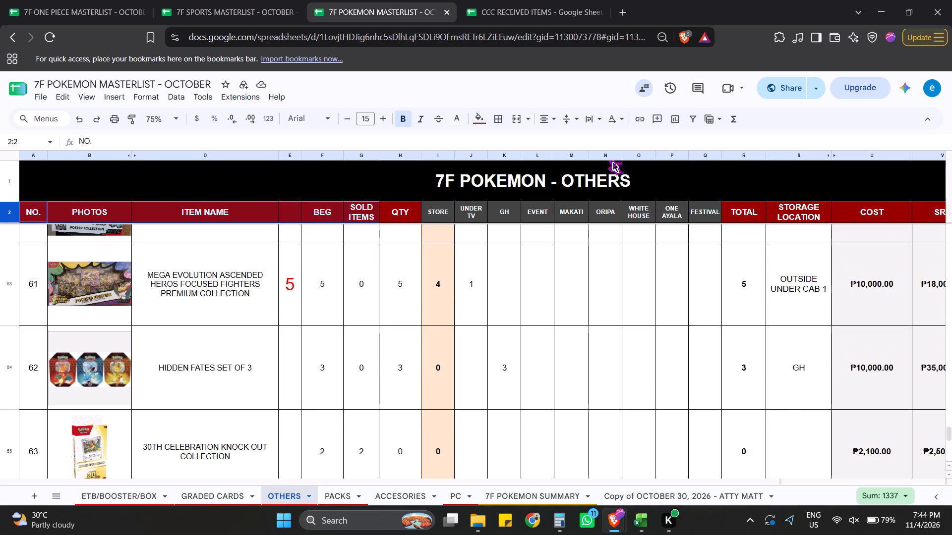
click(690, 120)
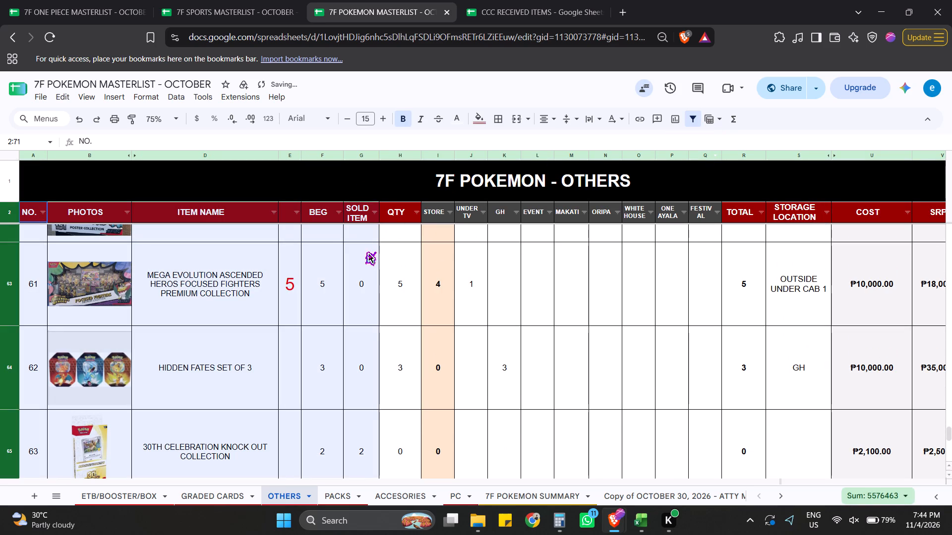
click(360, 280)
click(299, 210)
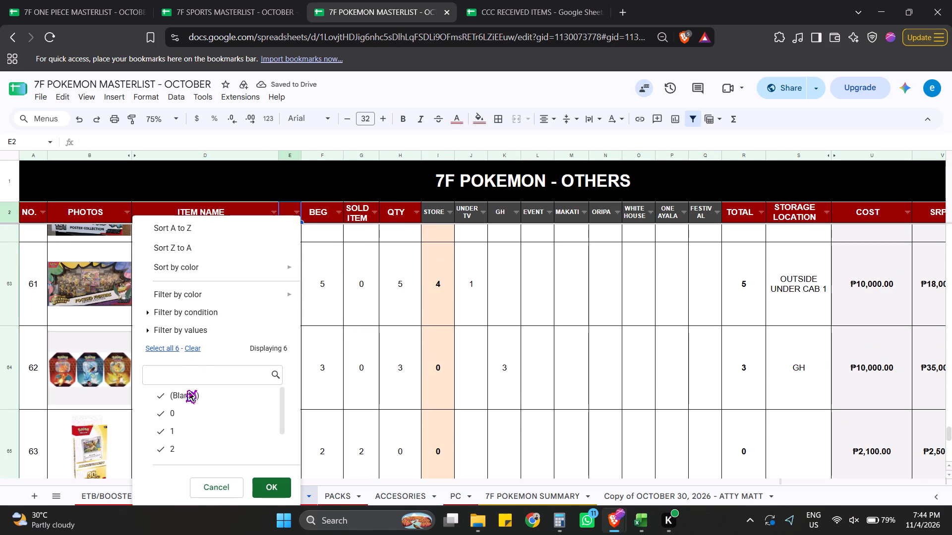
click(192, 353)
click(181, 390)
click(268, 484)
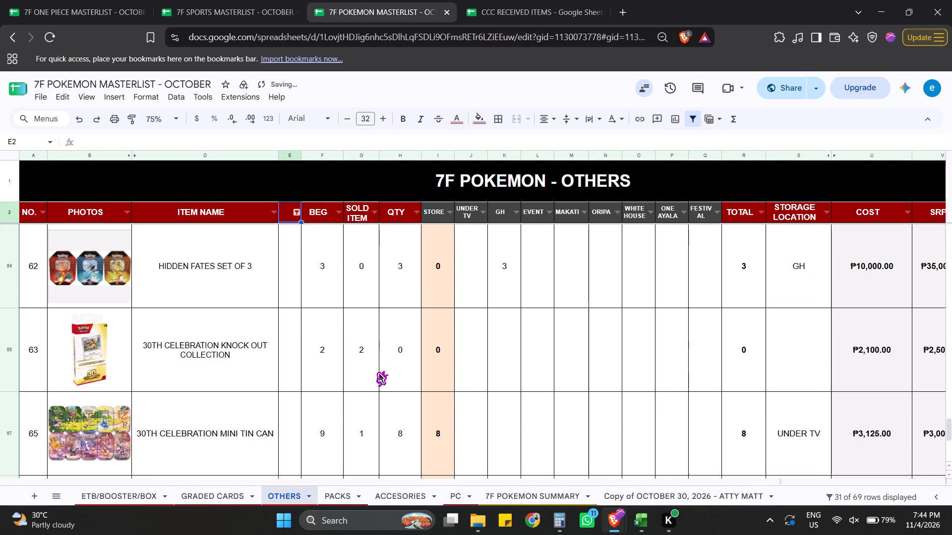
Go through the filtered items without a count, starting from the top of the OTHERS list, to check which ones need a count.
scroll(374, 324, down, 4)
scroll(363, 324, up, 5)
scroll(313, 302, up, 2)
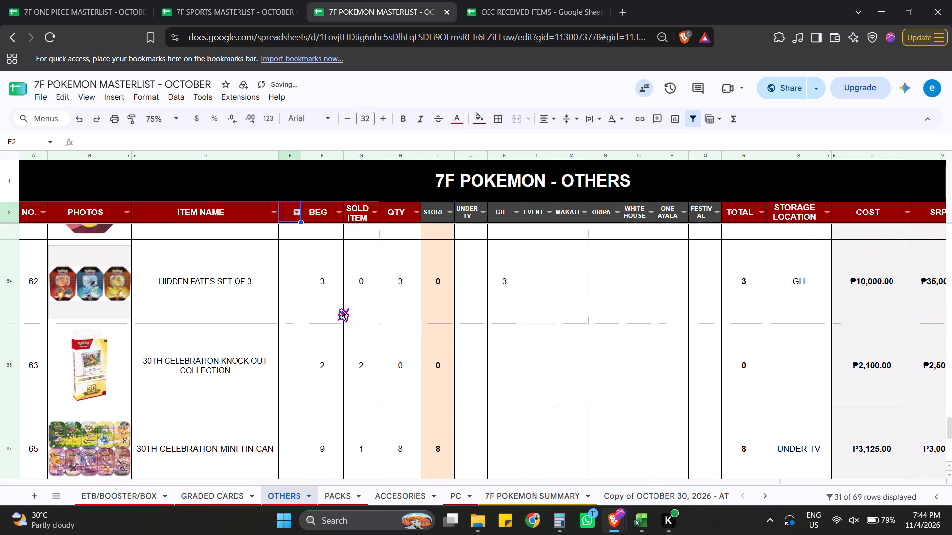
scroll(337, 308, up, 20)
scroll(337, 308, up, 20)
scroll(337, 308, up, 7)
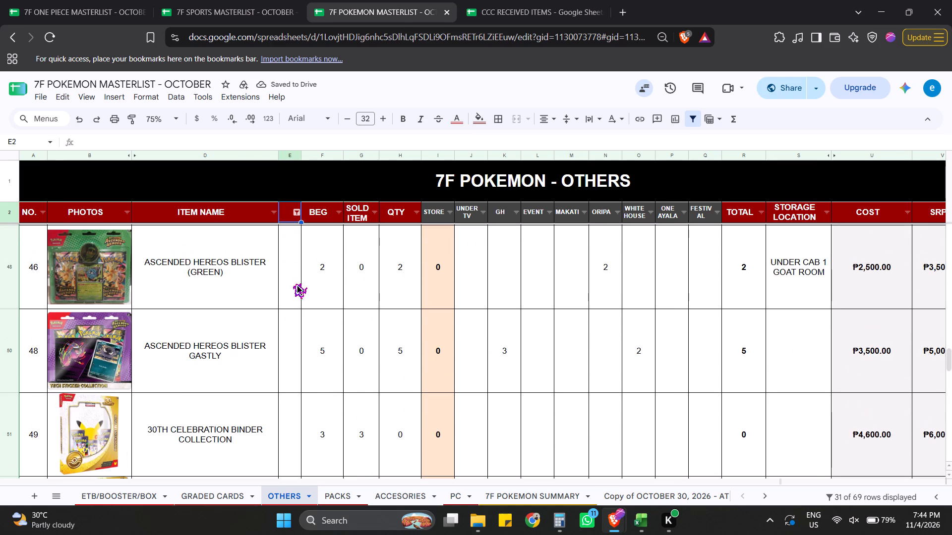
click(288, 287)
key(ctrl+Up)
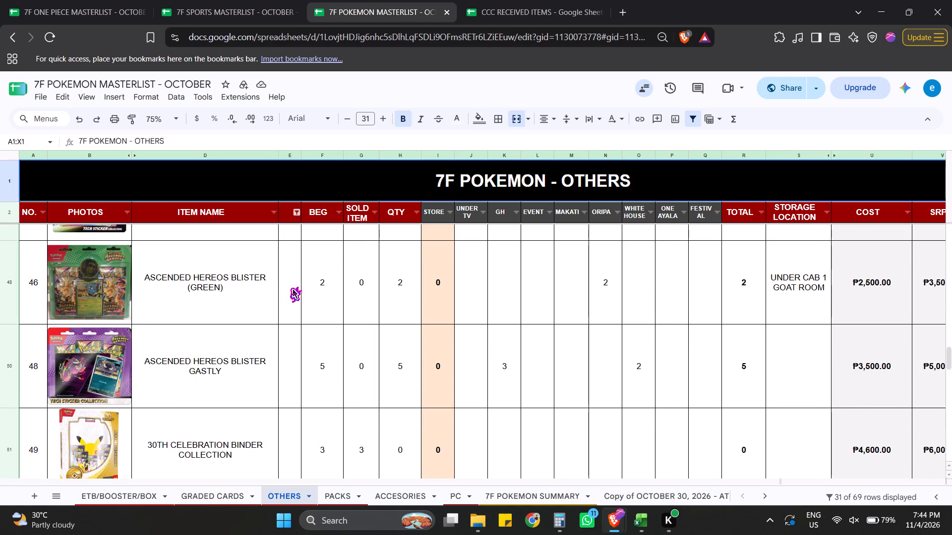
key(Down)
key(Down)
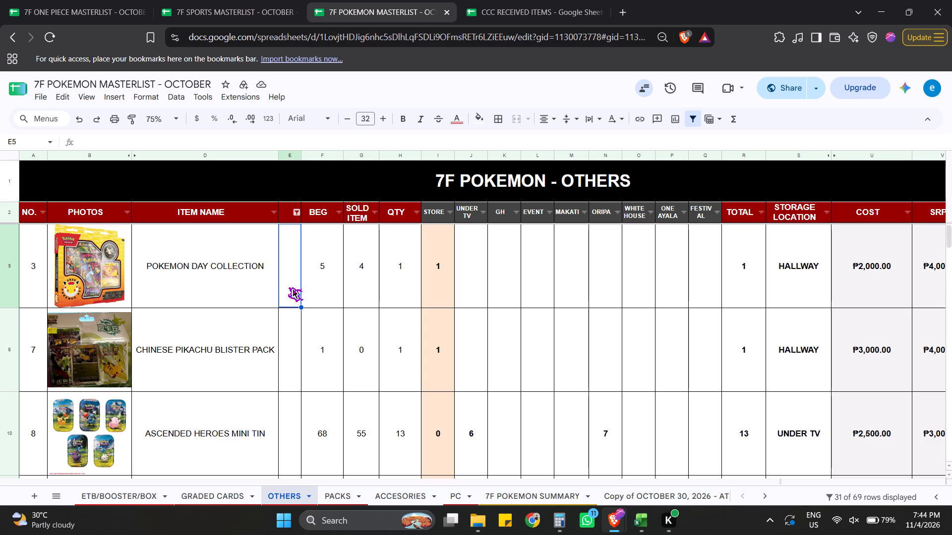
key(Down)
key(Down)
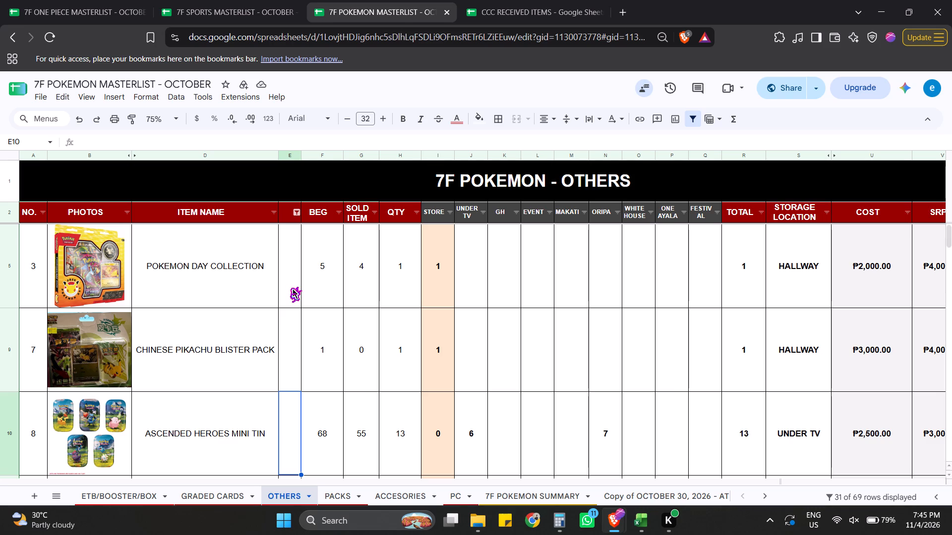
key(Down)
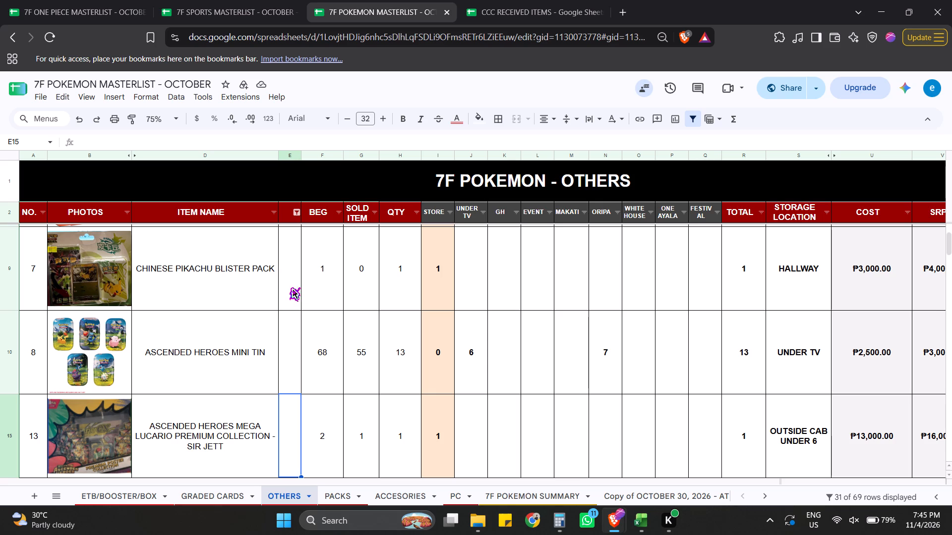
Enter a count of 0 in column E for ASCENDED HEROES MEGA LUCARIO PREMIUM COLLECTION - SIR JETT.
key(Down)
key(Up)
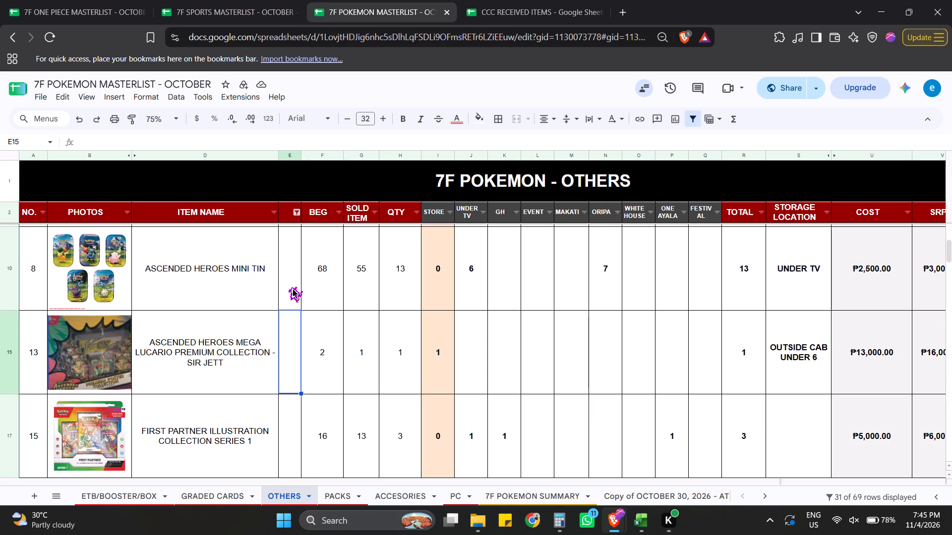
key(0)
key(Down)
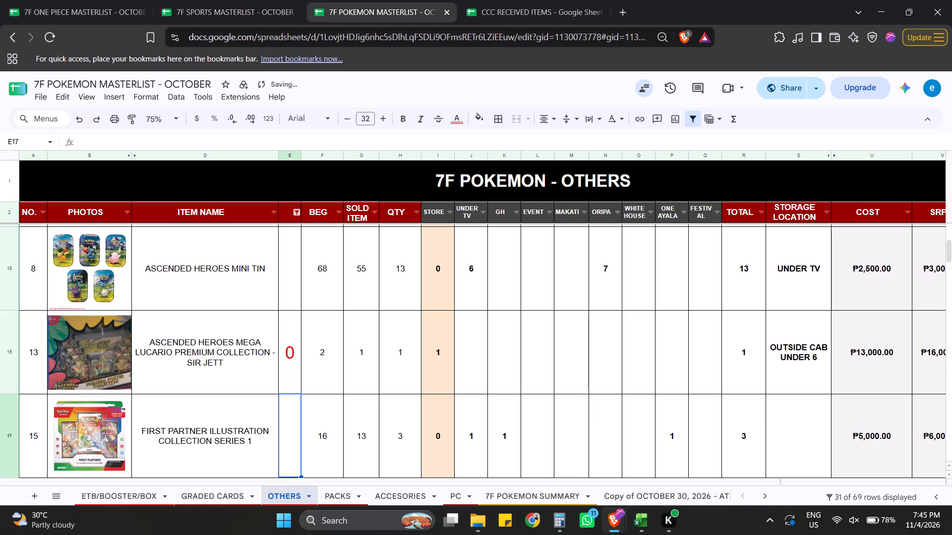
key(Up)
key(BackSpace)
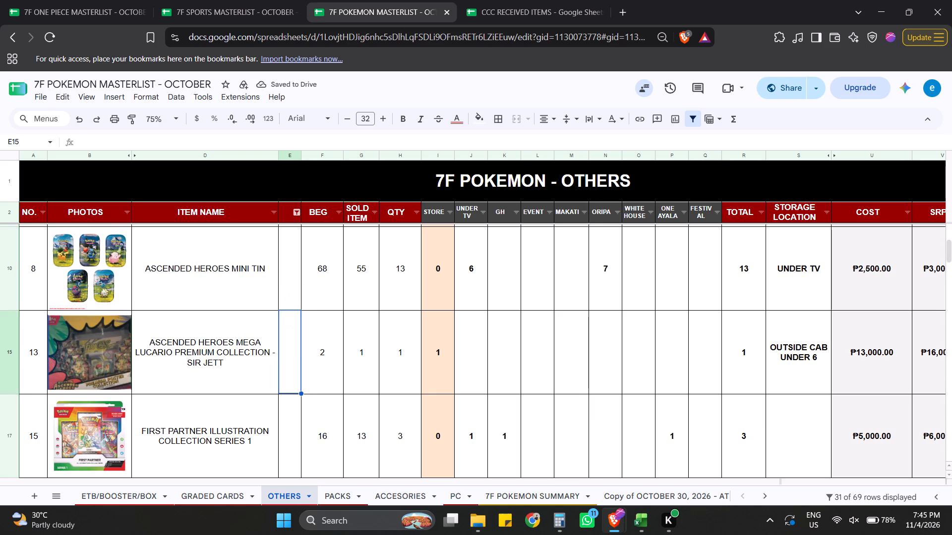
key(0)
key(Down)
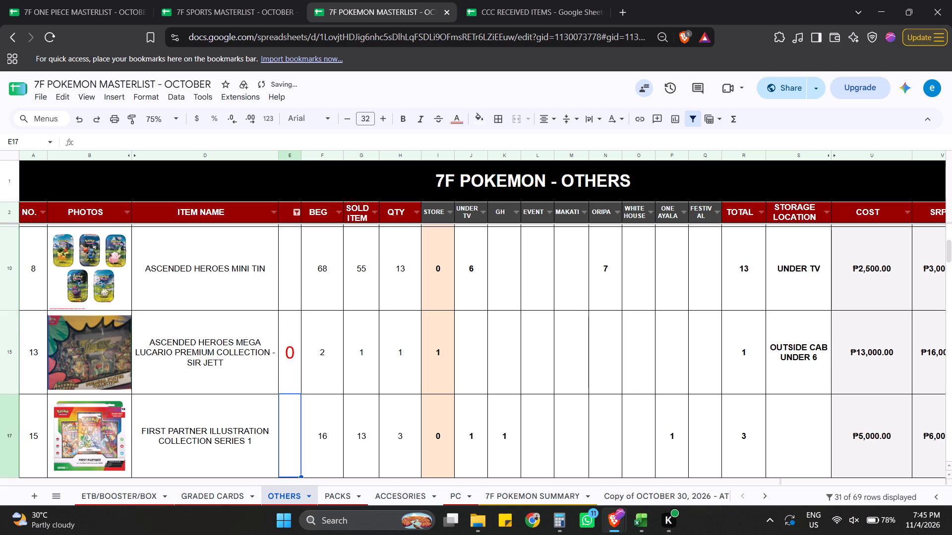
Enter a count of 0 in column E for PRISMATIC TIN CAN PER PC, item 37.
key(Down)
key(Down)
key(Down)
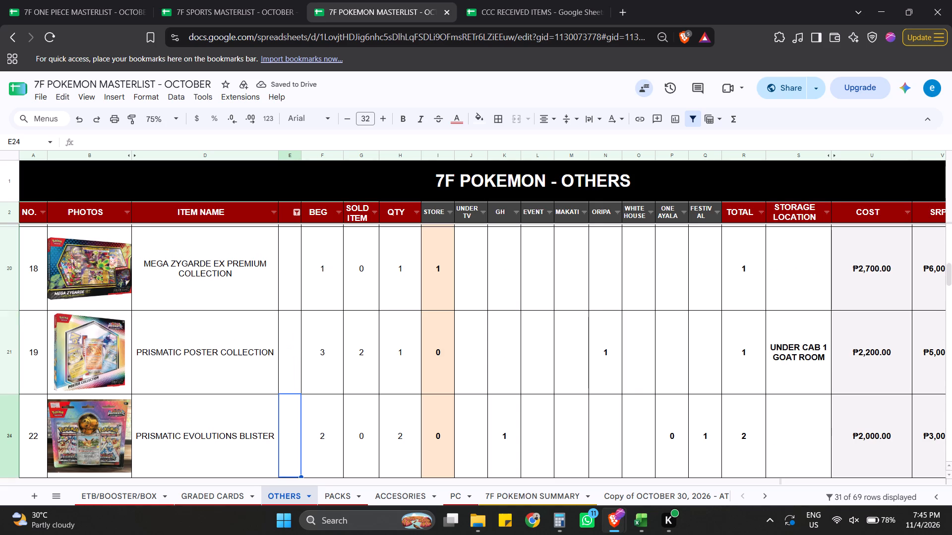
key(Down)
key(Down)
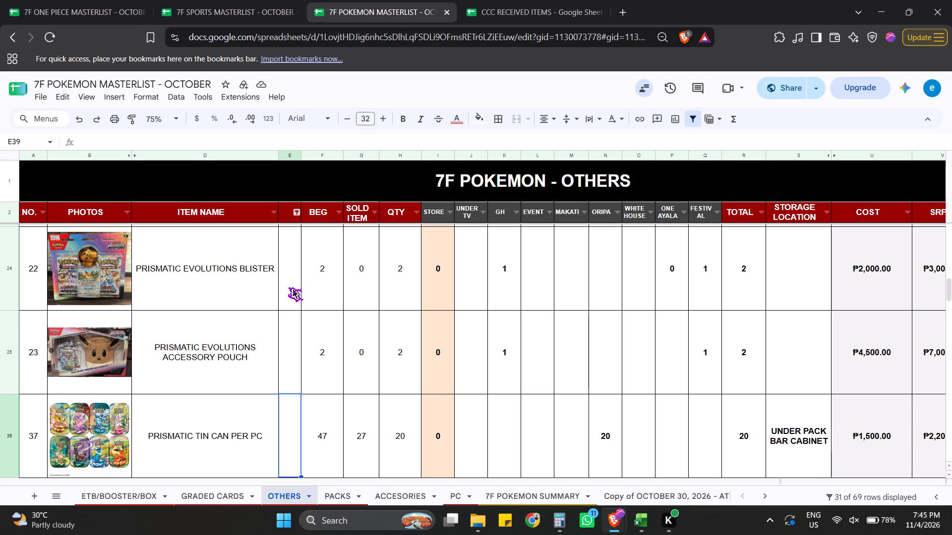
key(Down)
key(Up)
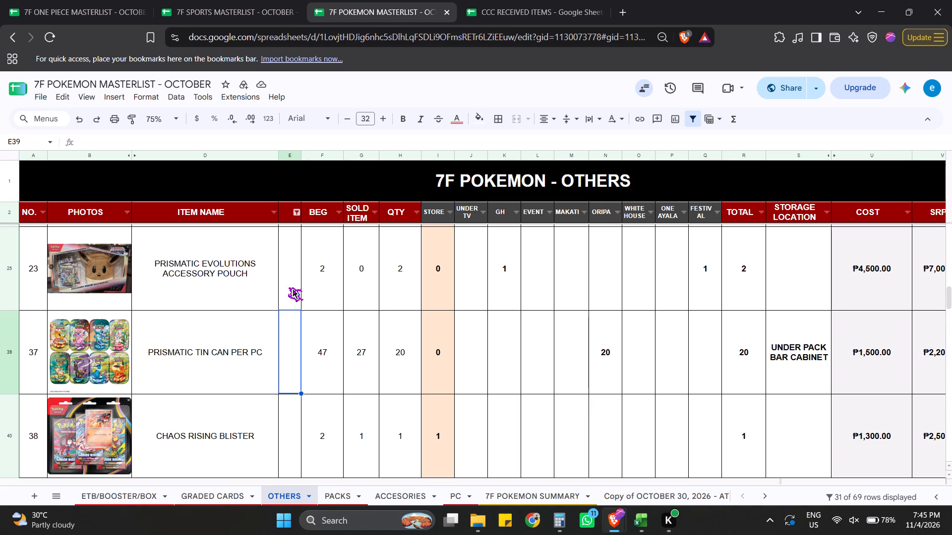
key(Down)
key(Up)
key(0)
key(Down)
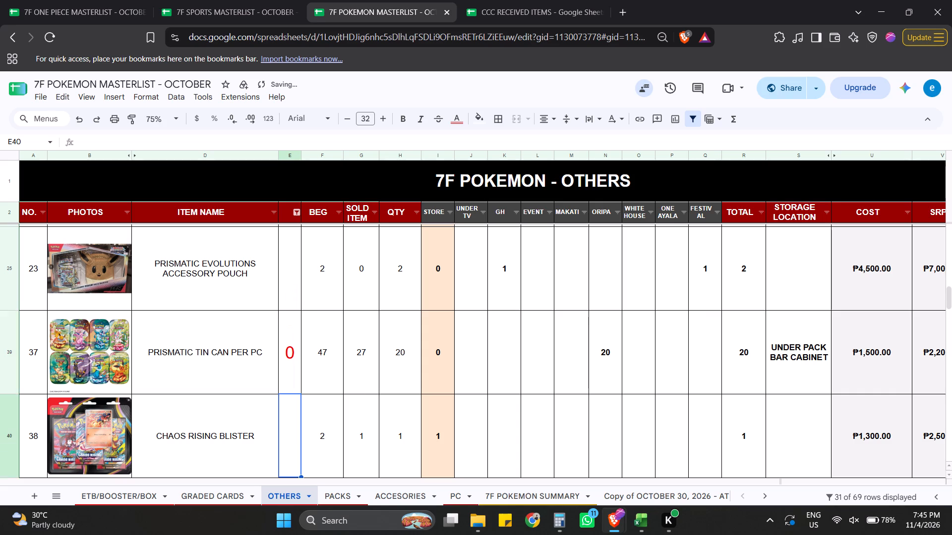
Working upward from item 52 to 49, enter counts of 0 for 30th Celebration Sylveon EX Box, Greninja EX Box, Poster Collection and Binder Collection.
key(Down)
key(Down)
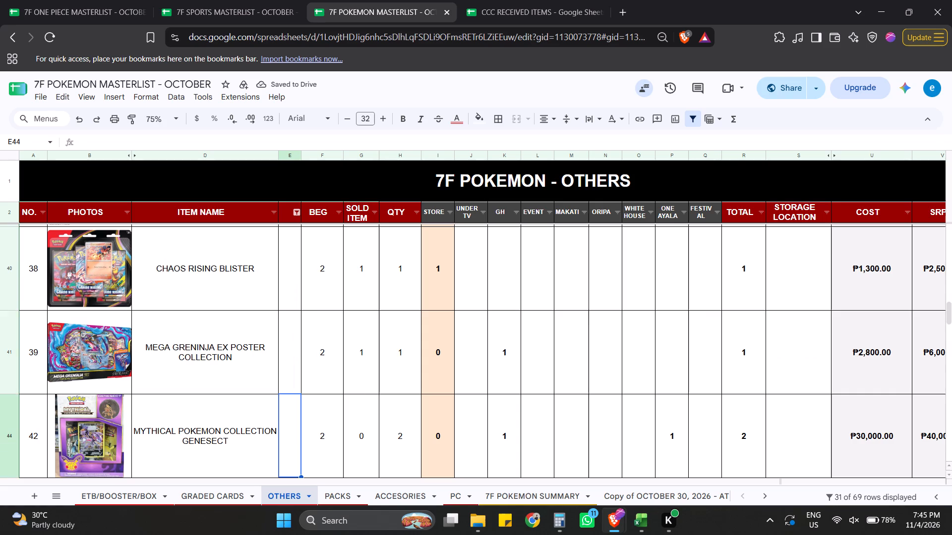
key(Down)
key(Up)
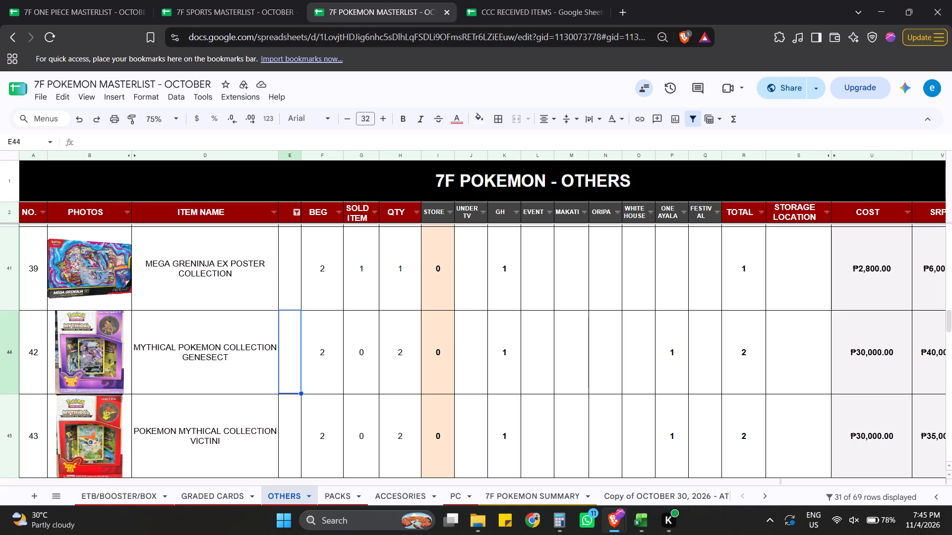
key(Down)
key(Down)
key(Down)
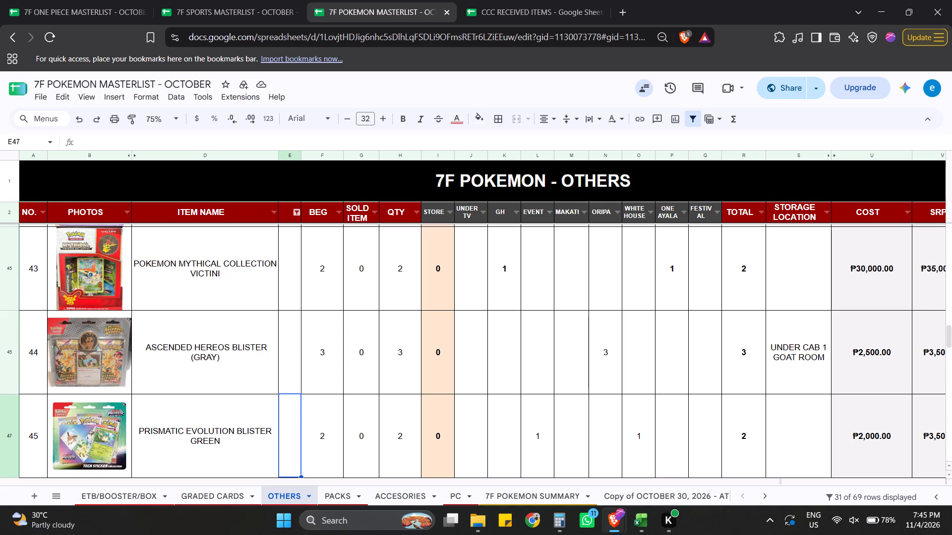
key(Down)
key(Down)
key(Down)
key(Down)
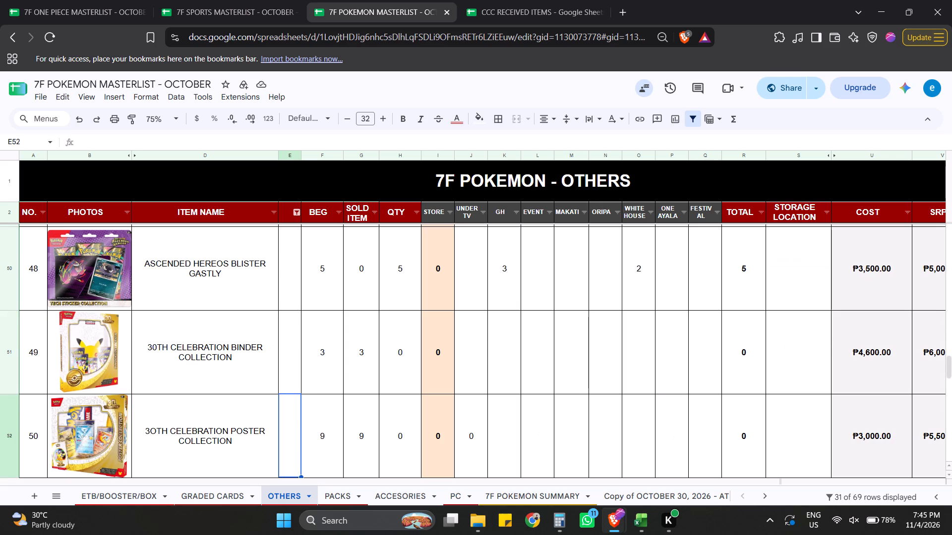
key(Up)
key(Down)
key(Down)
key(Down)
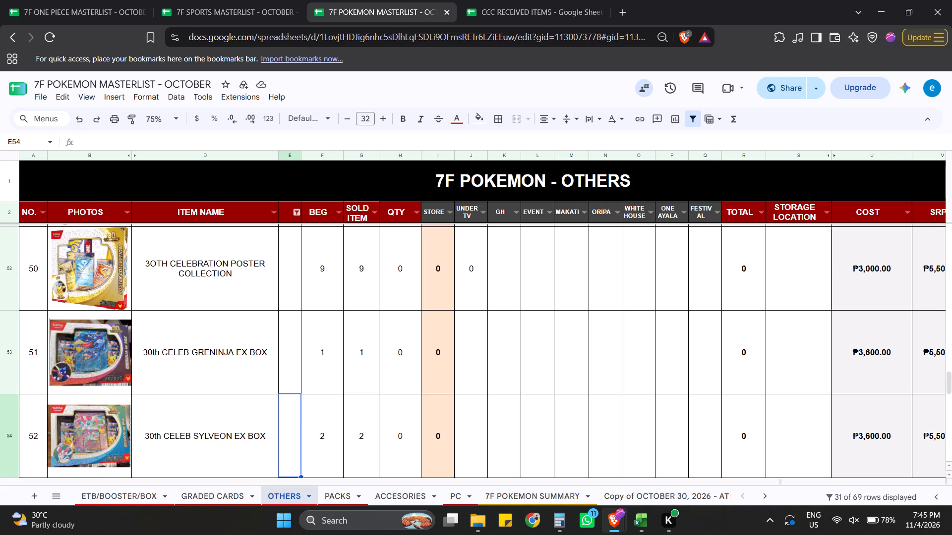
key(0)
key(Up)
key(0)
key(Up)
key(0)
key(Up)
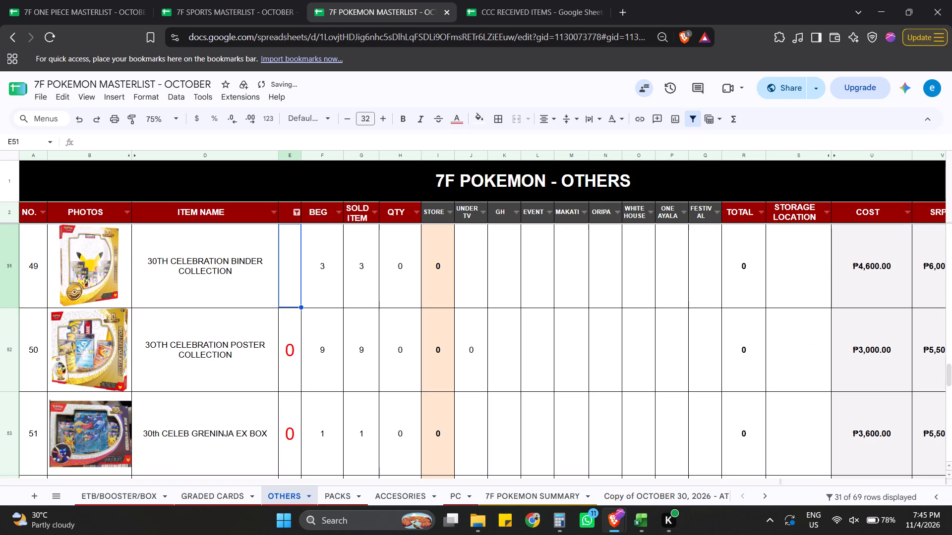
key(0)
key(Up)
Continuing upward, enter counts of 0 for ASCENDED HEREOS BLISTER GASTLY, ASCENDED HEREOS BLISTER (GREEN), PRISMATIC EVOLUTION BLISTER GREEN and ASCENDED HEREOS BLISTER (GRAY).
key(0)
key(Up)
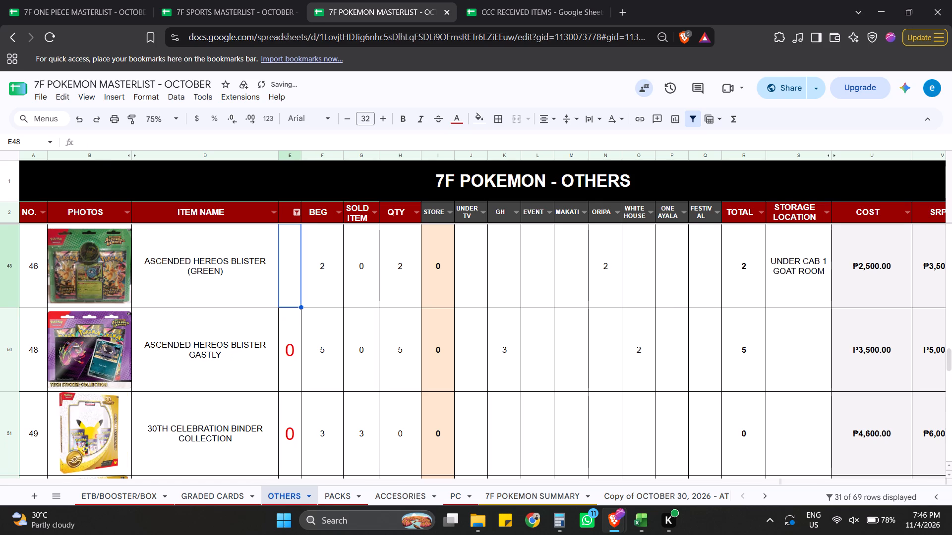
key(0)
key(Up)
key(0)
key(Up)
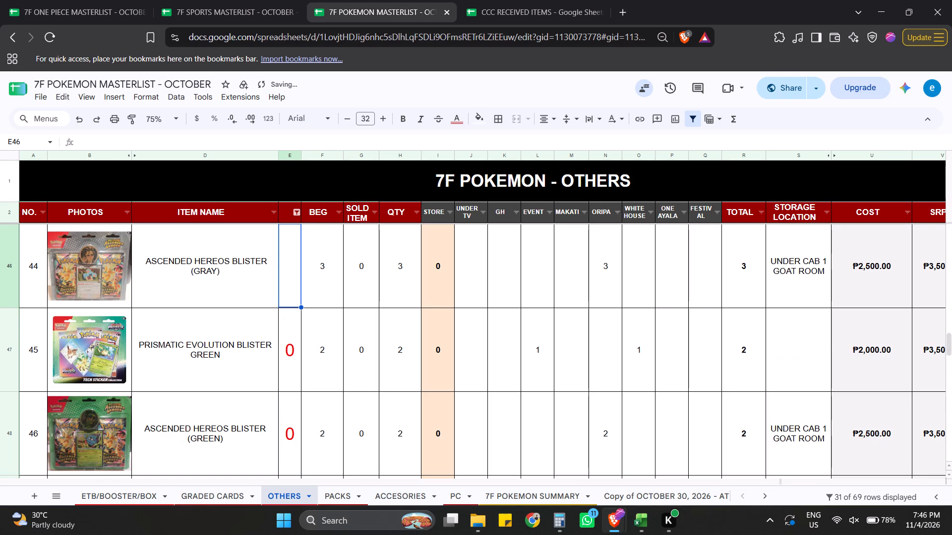
key(0)
key(Up)
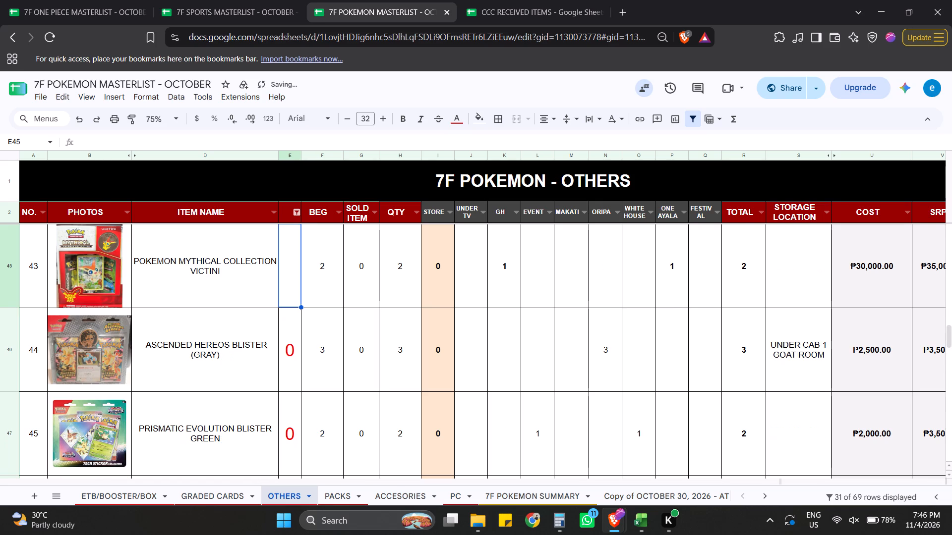
Working upward in column E, enter counts of 0 for Pokemon Mythical Collection Victini, Mythical Pokemon Collection Genesect and Mega Greninja EX Poster Collection.
key(0)
key(Up)
key(0)
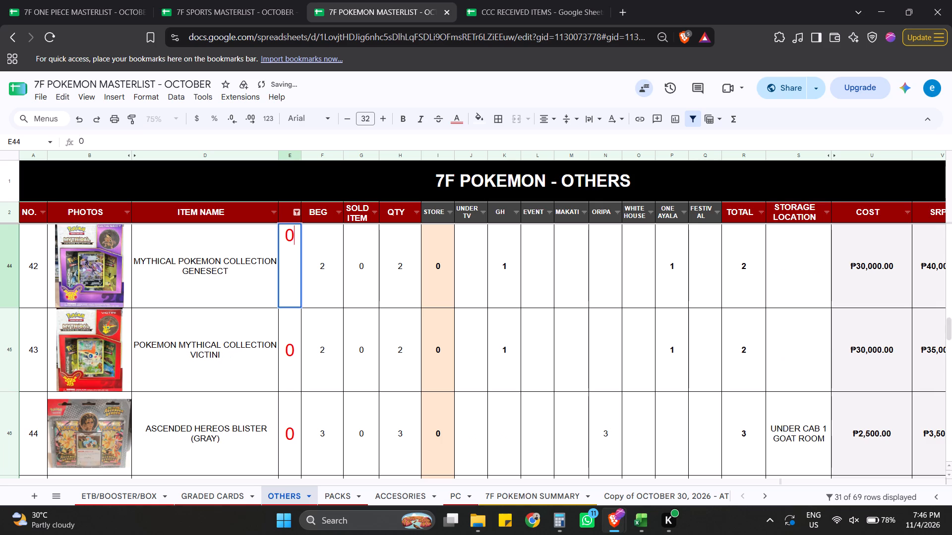
key(Up)
key(0)
key(Up)
key(Down)
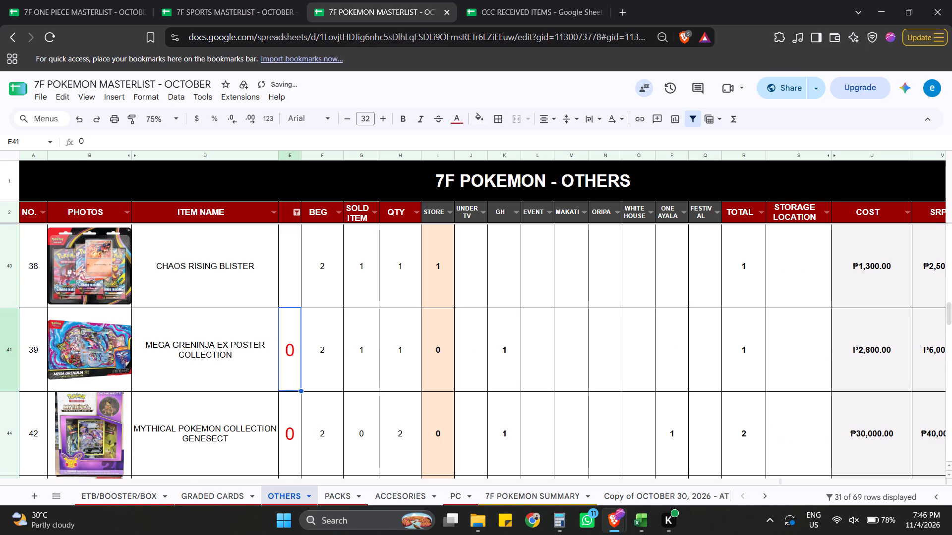
Enter counts of 0 in column E for the Pokemon 30th Anniversary tins, items 53 to 55: Greninja EX, Sylveon EX and Greninja EX (4 packs).
key(Down)
key(Down)
key(Down)
key(Down)
key(Down)
key(Down)
key(Down)
key(Down)
key(Down)
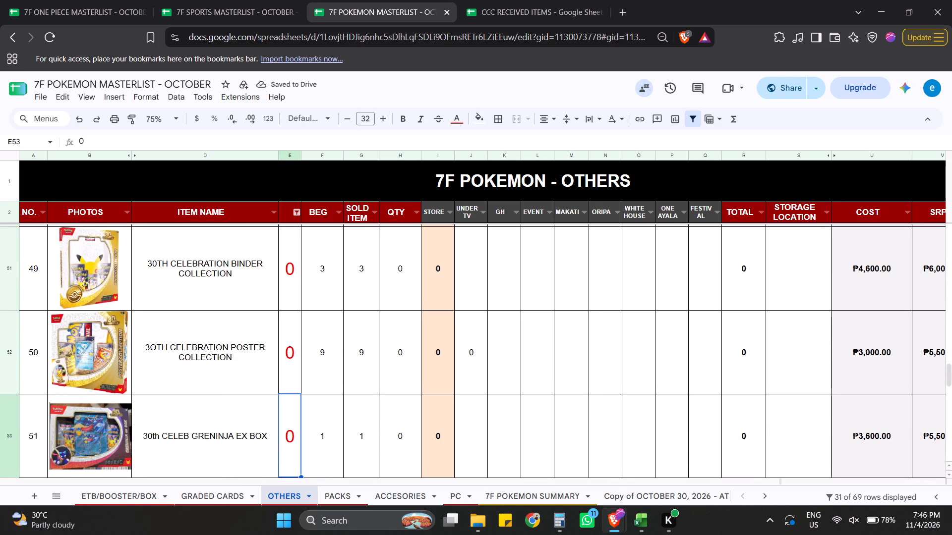
key(Down)
key(Down)
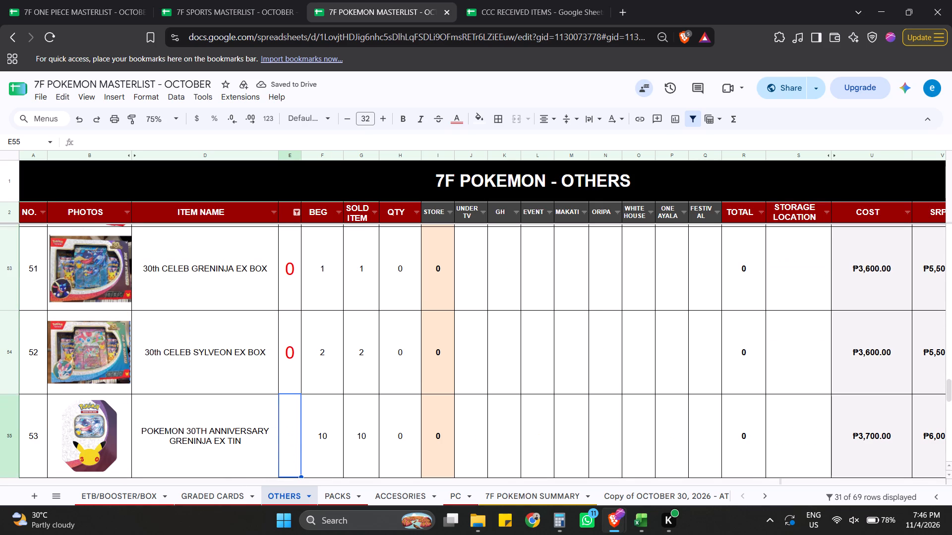
key(0)
key(Down)
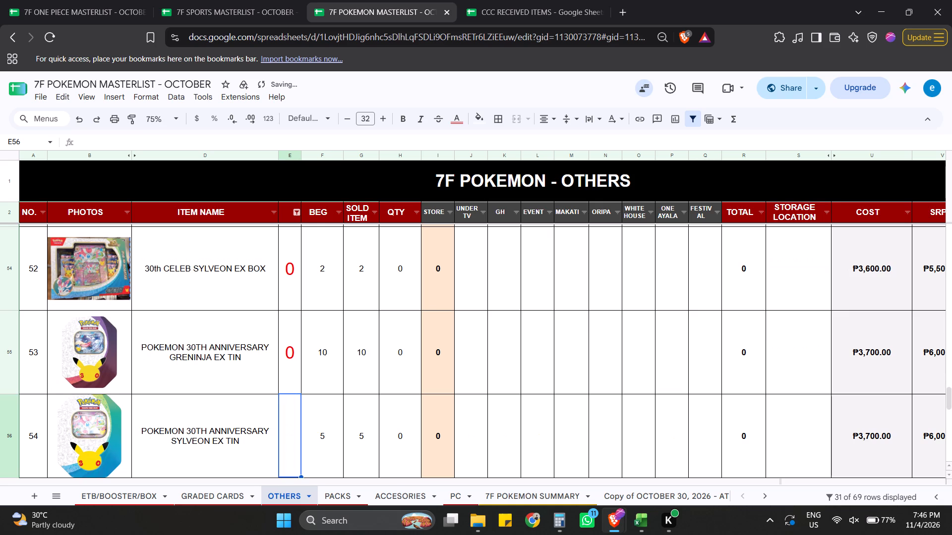
key(0)
key(Down)
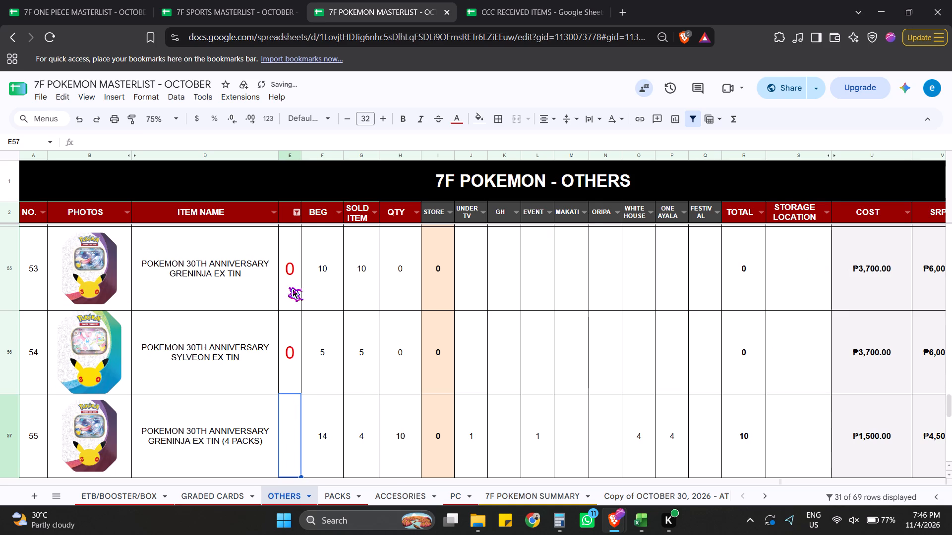
key(0)
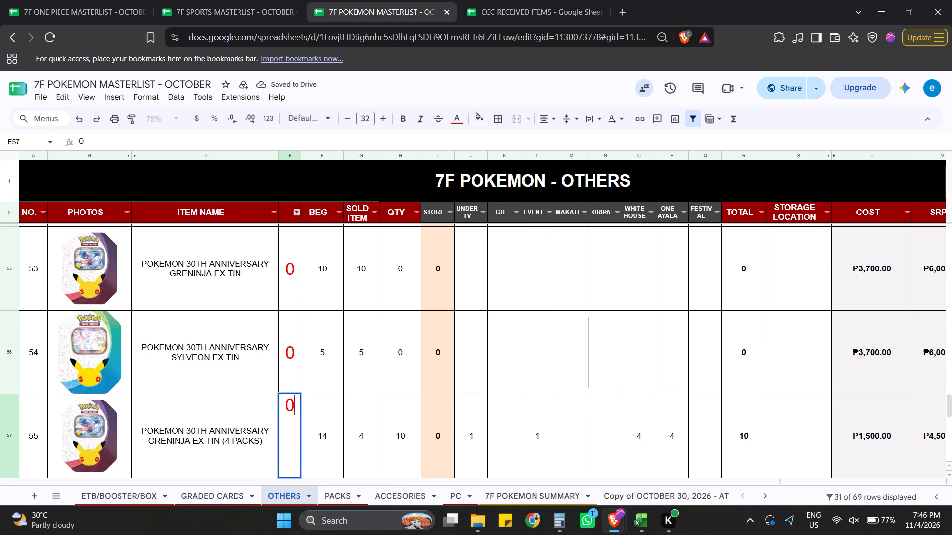
key(Down)
key(Up)
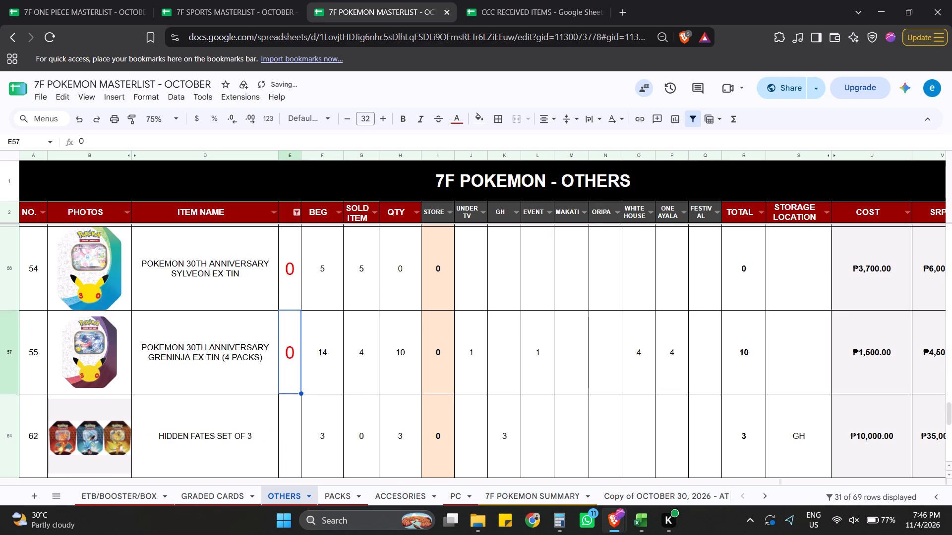
Enter counts of 0 in column E for HIDDEN FATES SET OF 3 and 30TH CELEBRATION KNOCK OUT COLLECTION.
key(Down)
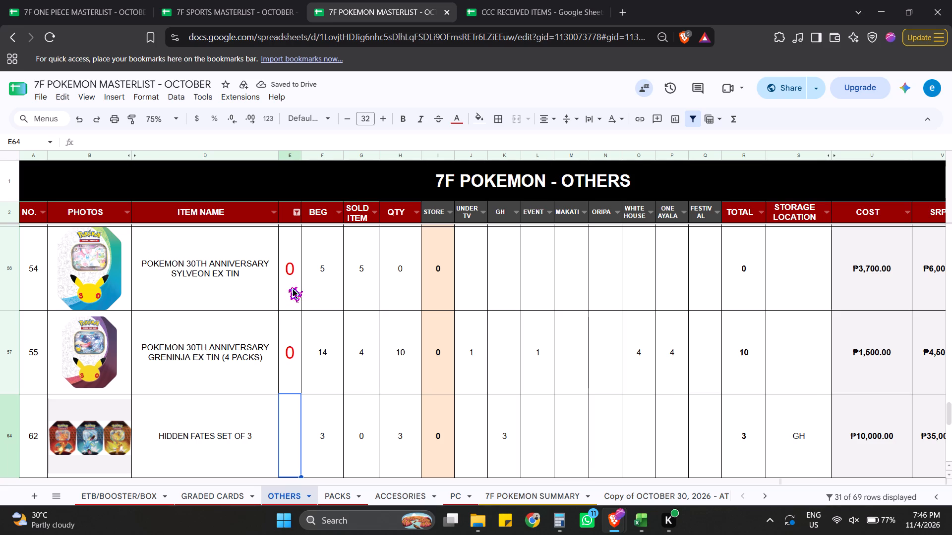
key(0)
key(Down)
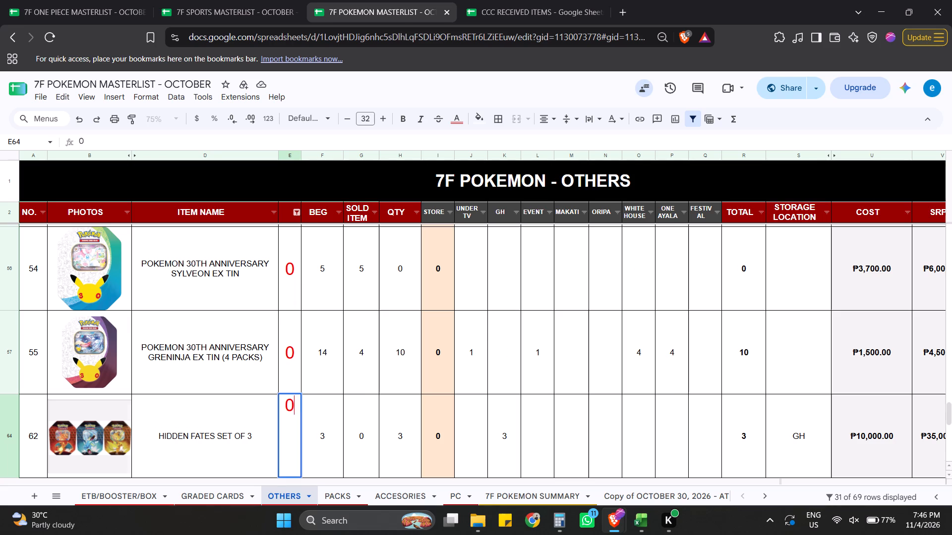
key(0)
key(Down)
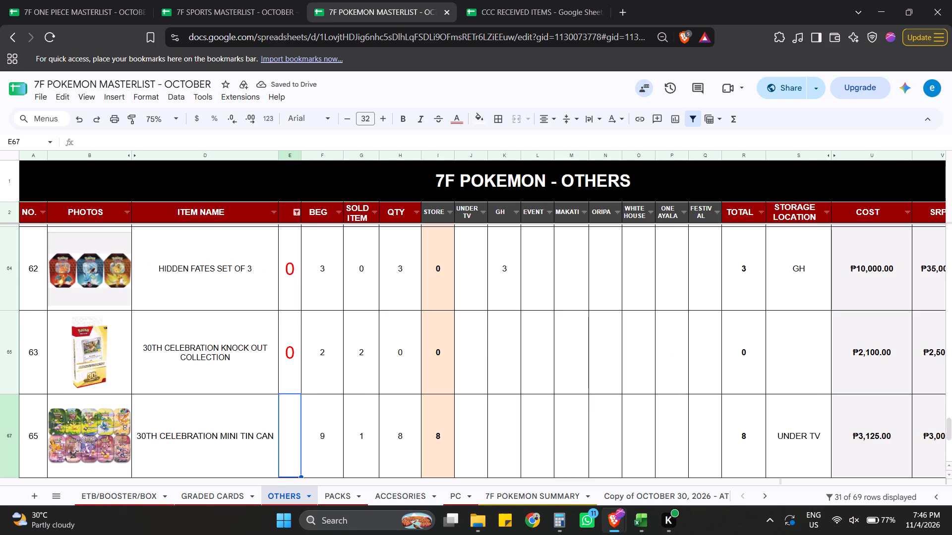
Review the column E counts from 30TH CELEBRATION MINI TIN CAN to the last item, and back up to the top of the OTHERS sheet.
key(Down)
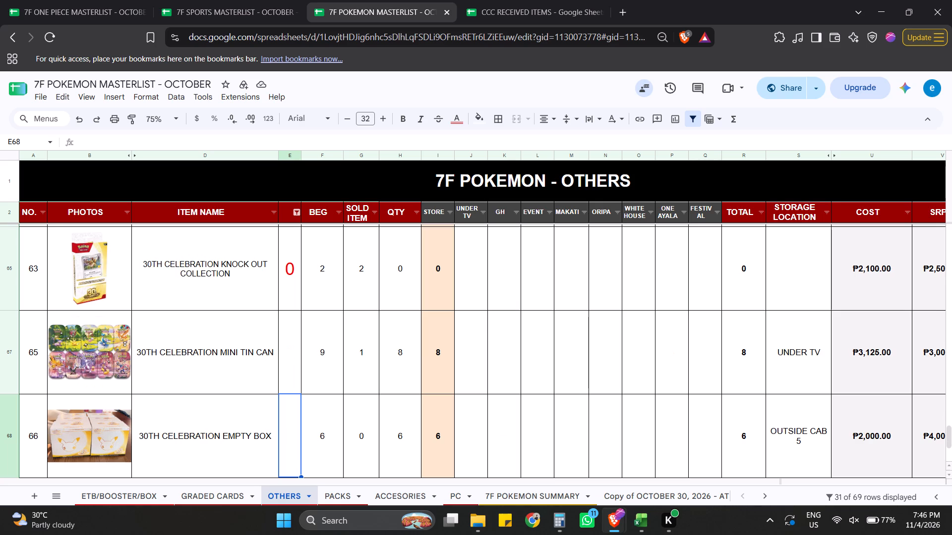
key(Down)
key(Up)
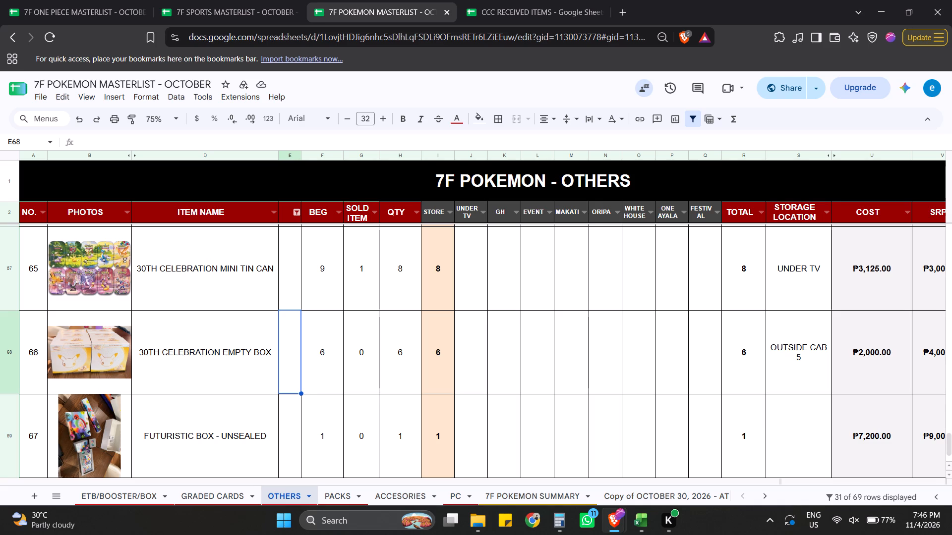
key(Down)
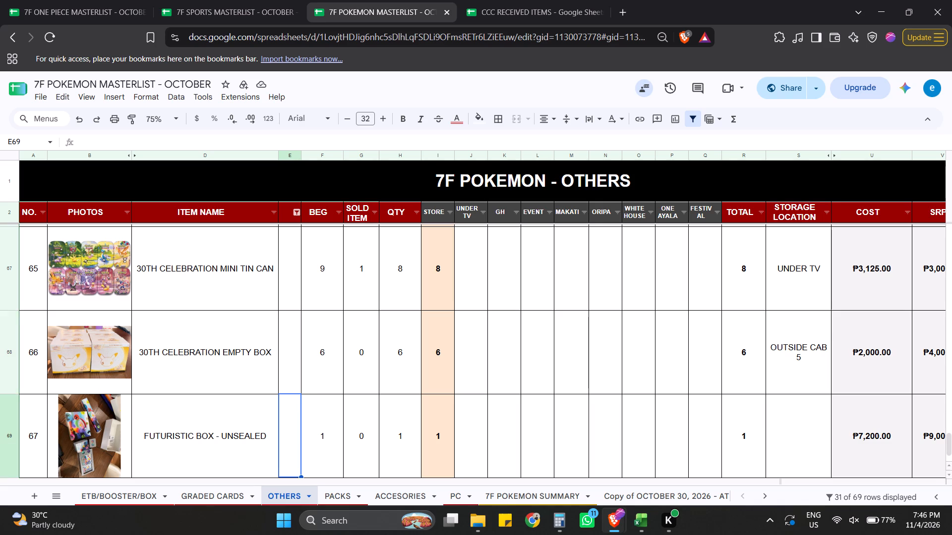
key(Down)
key(Up)
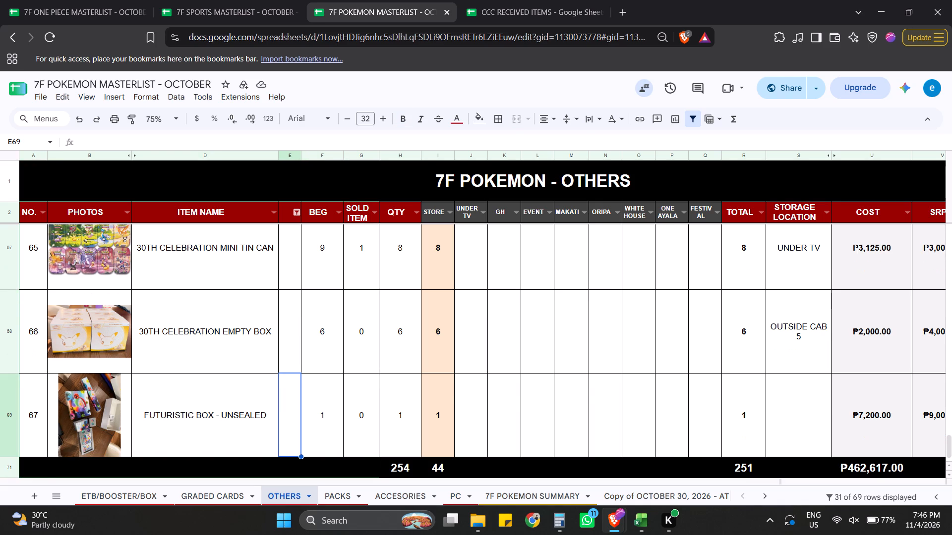
key(Up)
key(Up)
key(Up)
key(Up)
key(Up)
key(Up)
key(Up)
key(Up)
key(Up)
key(Up)
key(Up)
key(Up)
key(Up)
key(Up)
key(Up)
key(Up)
key(Up)
key(Up)
key(Up)
key(Up)
key(Up)
key(Up)
key(Up)
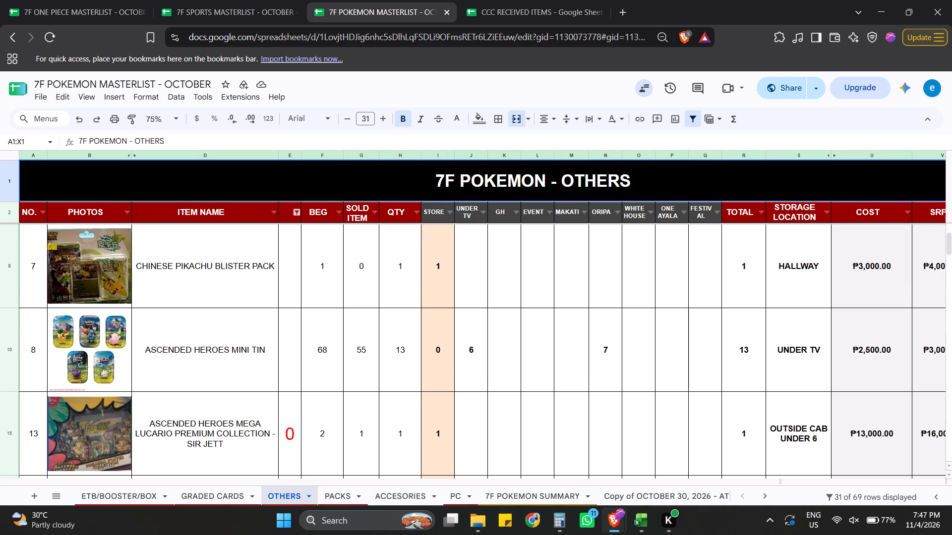
Check the OTHERS sheet's counts from POKEMON DAY COLLECTION down to POKEMON MYTHICAL COLLECTION VICTINI for items still blank.
key(Down)
key(Down)
key(Down)
key(Up)
key(Up)
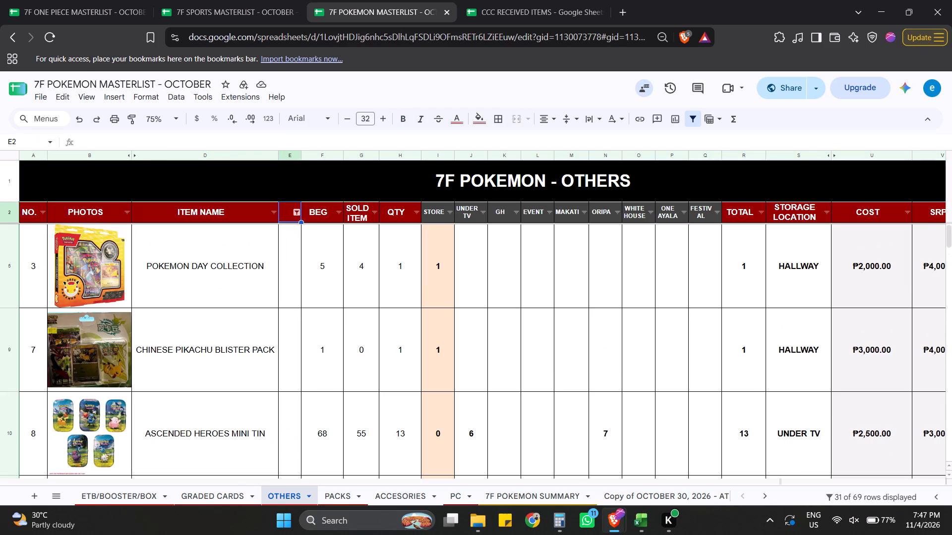
key(Down)
key(Down)
key(Down)
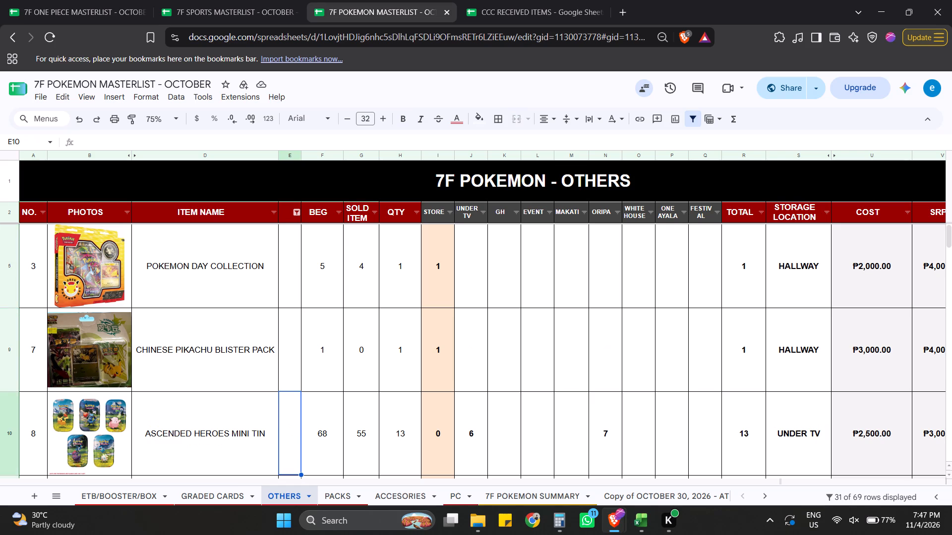
key(Down)
key(Down)
key(Down)
key(Down)
key(Up)
key(Up)
key(Up)
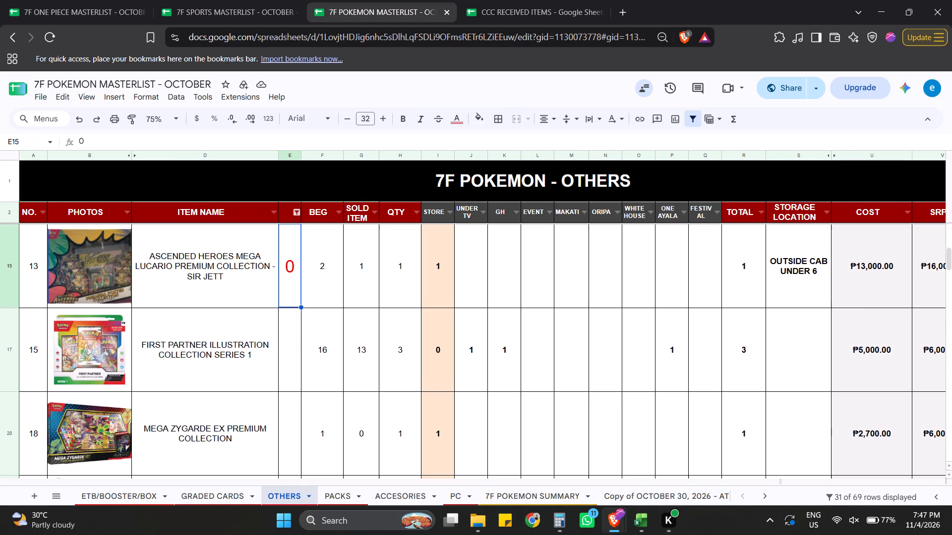
key(Up)
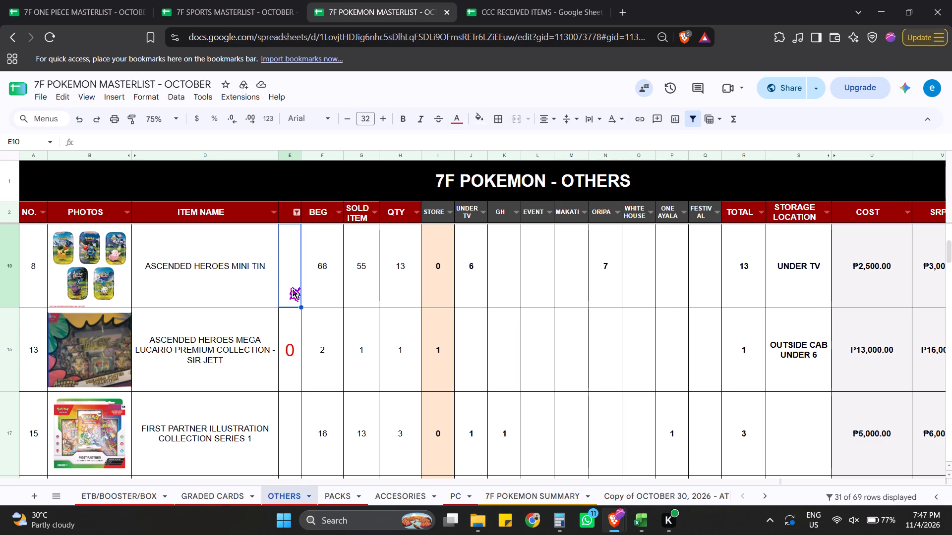
key(Down)
key(Down)
key(Down)
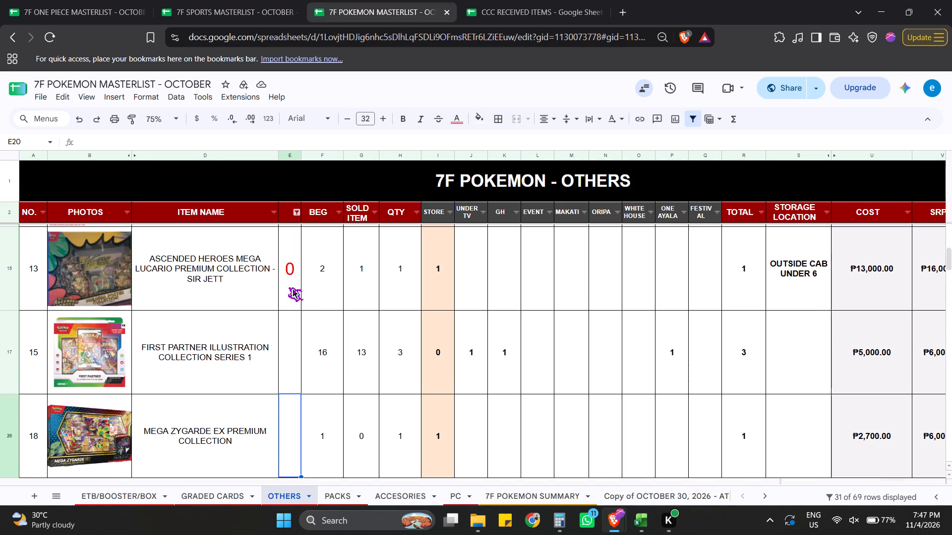
key(Down)
key(Down)
key(Down)
key(Down)
key(Down)
key(Down)
key(Down)
key(Down)
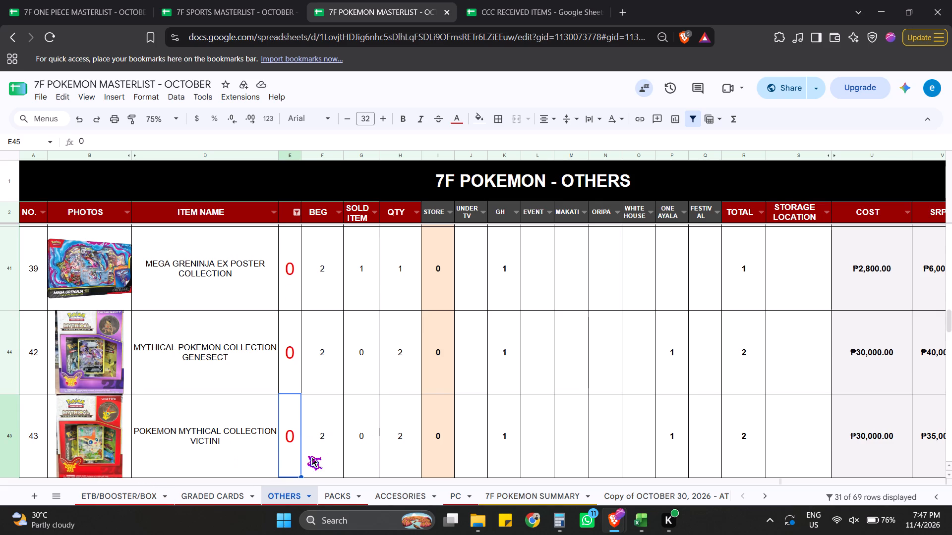
scroll(306, 457, down, 3)
scroll(219, 475, down, 2)
In the ETB/BOOSTER/BOX sheet, enter a count of 5 in column D for ASCENDED HEROES MINI TIN BOX.
click(100, 495)
scroll(328, 385, up, 6)
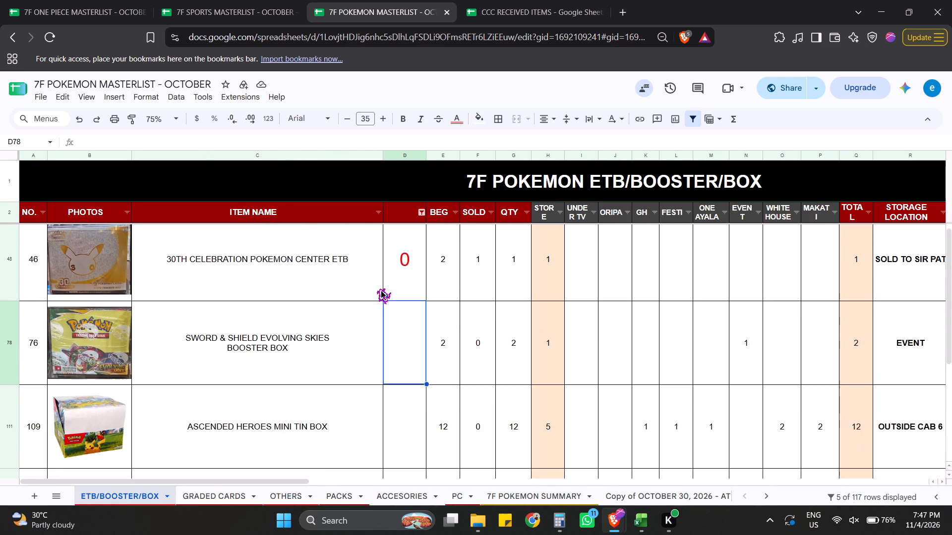
scroll(376, 288, up, 13)
click(403, 276)
key(Down)
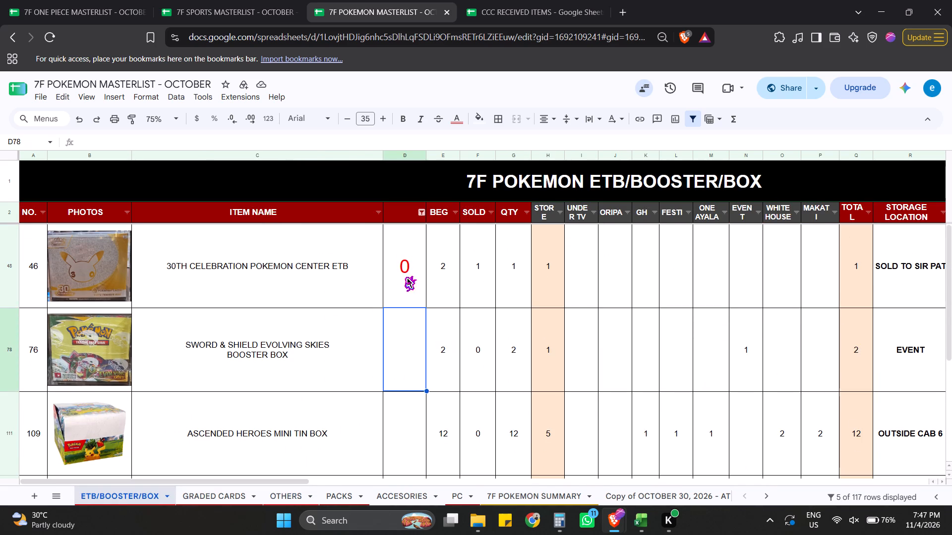
key(Down)
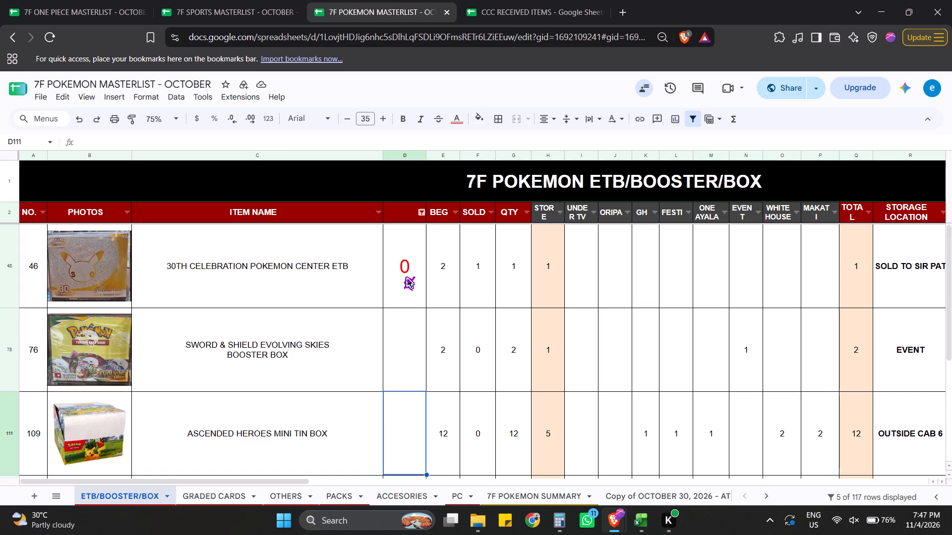
key(5)
key(Down)
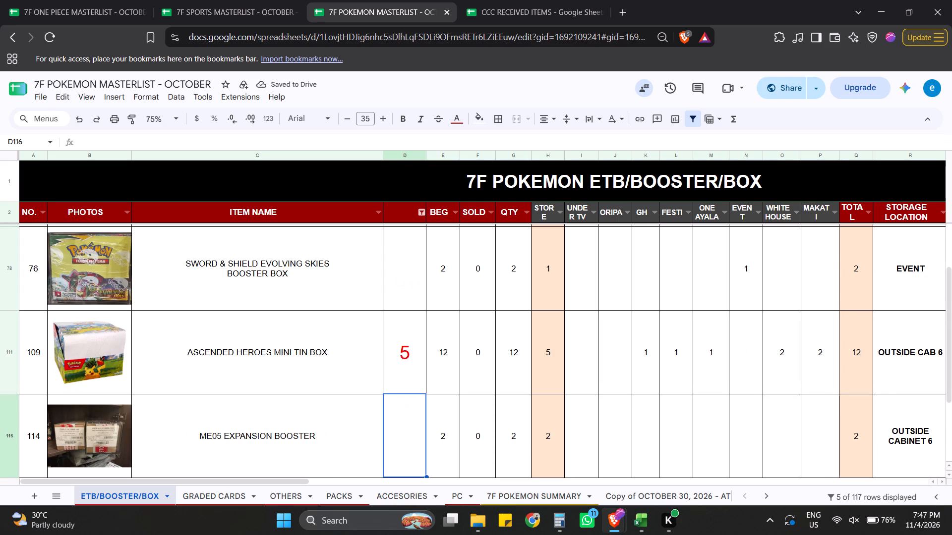
key(Up)
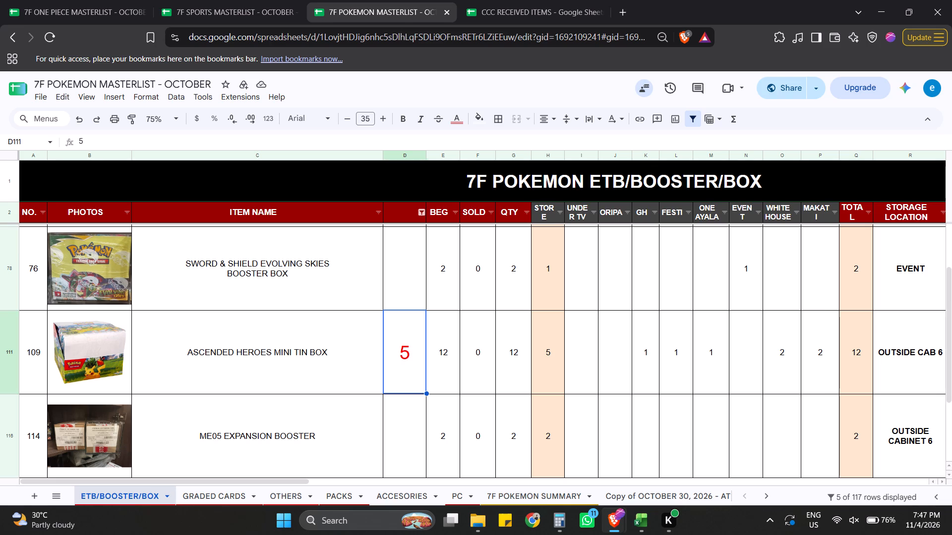
Review the filtered ETB/BOOSTER/BOX items from 30TH CELEBRATION POKEMON CENTER ETB to 30TH CELEBRATION CARD SET OF 9 JAPANESE for blank counts.
key(Down)
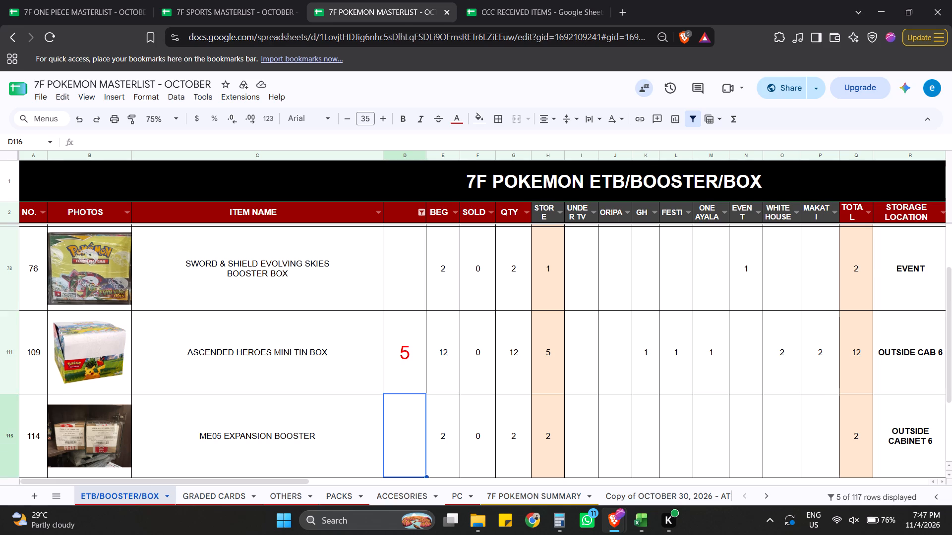
key(Down)
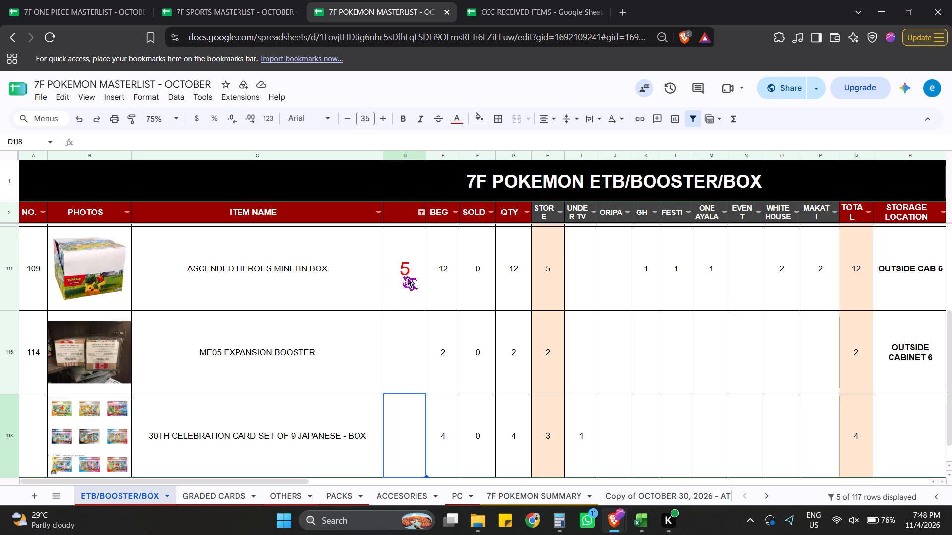
key(Down)
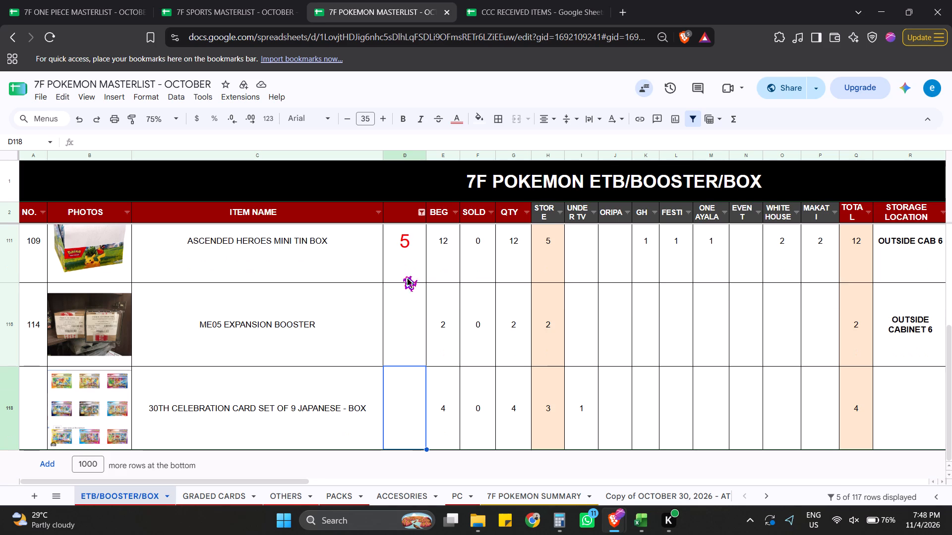
key(Down)
key(Up)
key(Up)
key(Up)
key(Up)
key(Up)
key(Up)
key(Up)
key(Up)
key(Up)
key(Up)
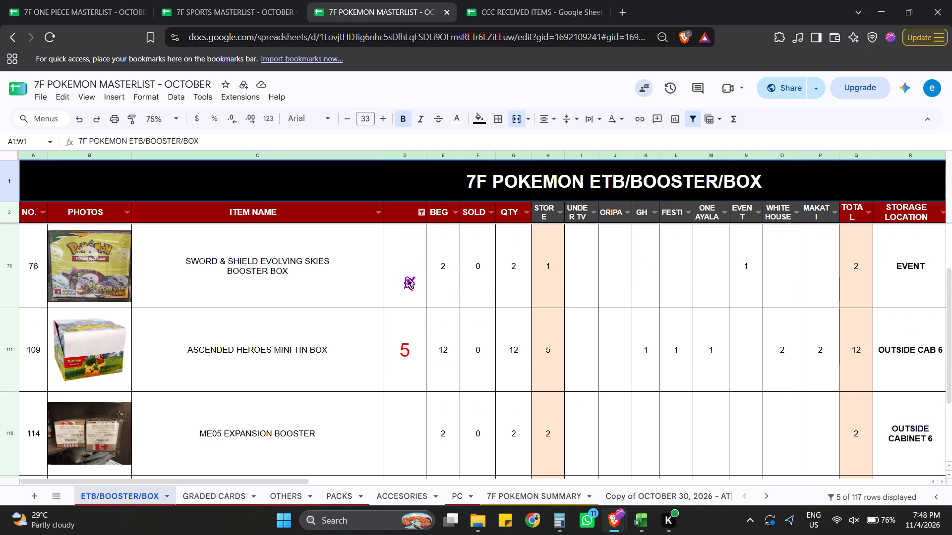
key(Down)
key(Down)
key(Down)
key(Down)
key(Down)
key(Down)
key(Down)
key(Down)
key(Down)
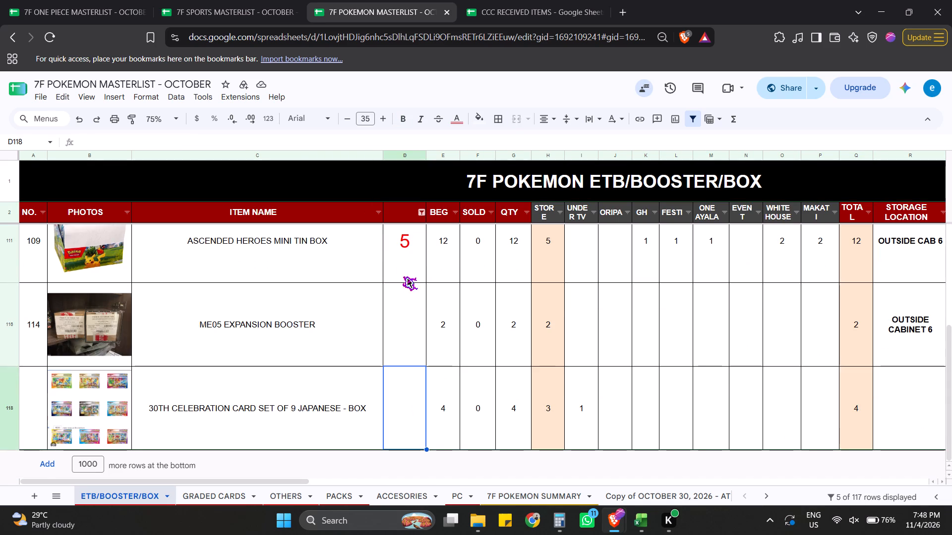
key(Up)
key(Up)
key(Up)
key(Up)
key(Down)
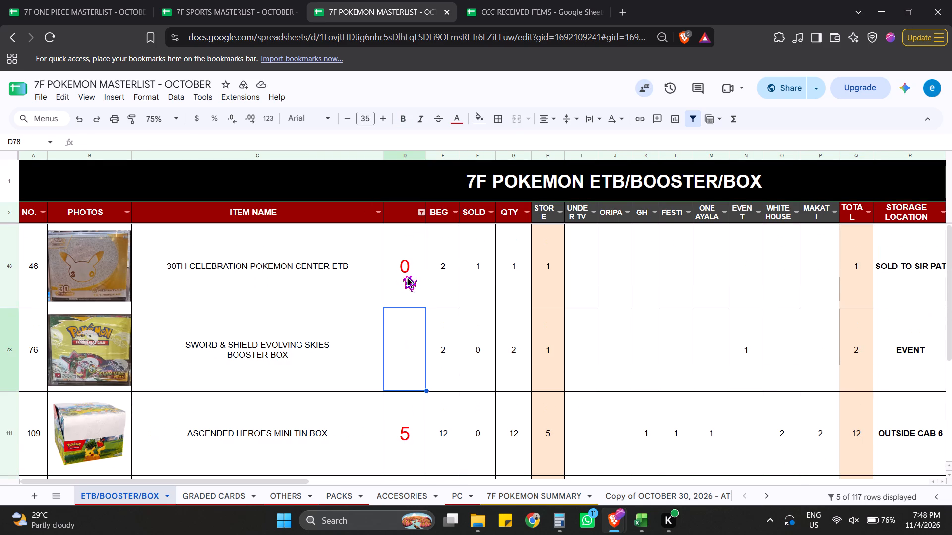
key(Down)
key(Down)
key(Down)
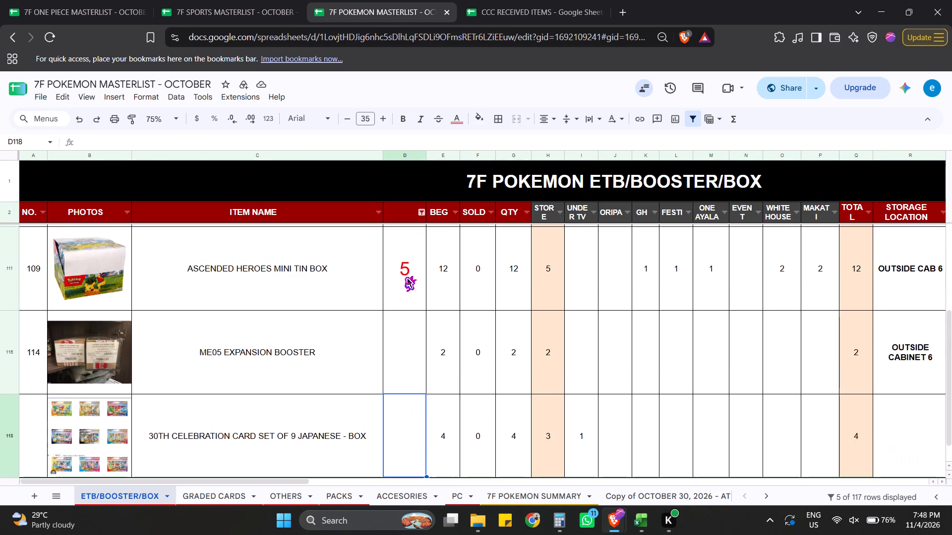
key(Up)
key(Up)
key(Up)
key(Up)
key(Up)
key(Down)
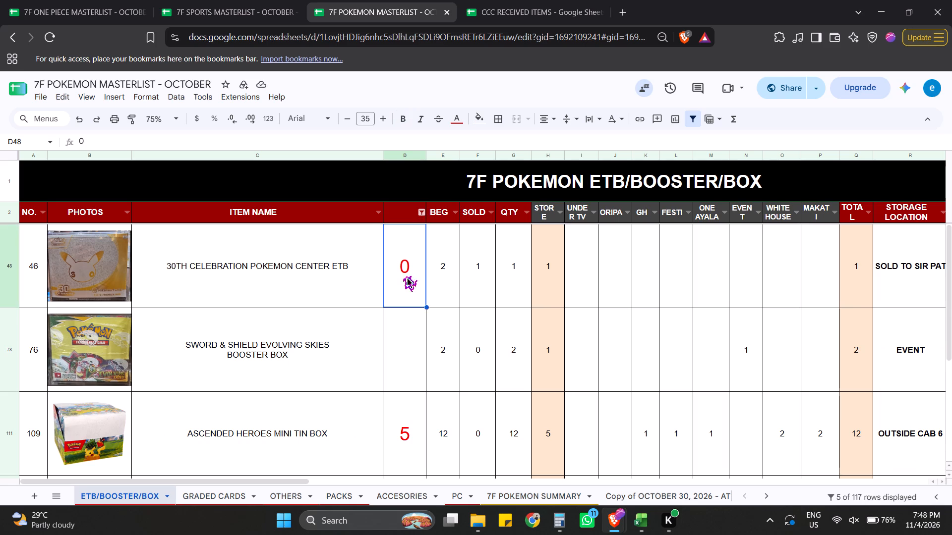
Set the column D count for 30TH CELEBRATION POKEMON CENTER ETB to 1 in the ETB/BOOSTER/BOX sheet.
key(1)
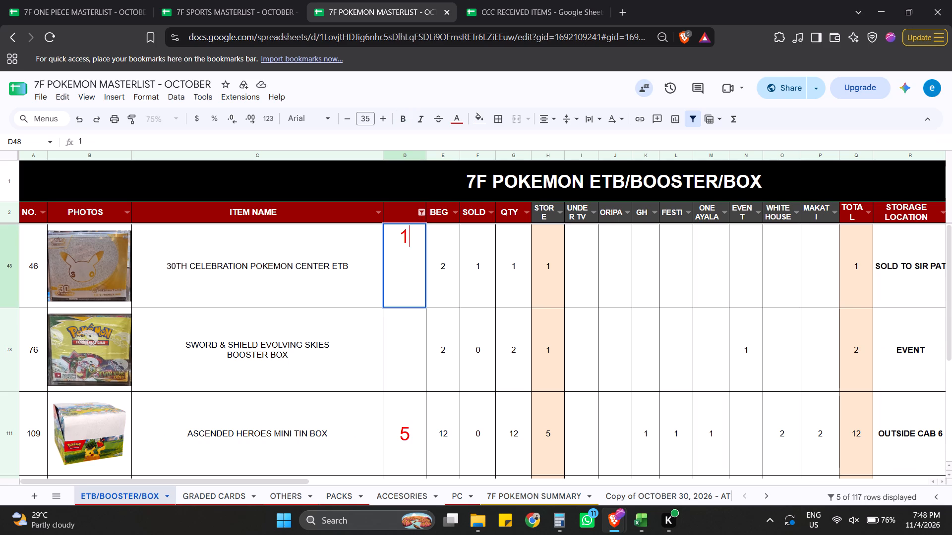
key(Down)
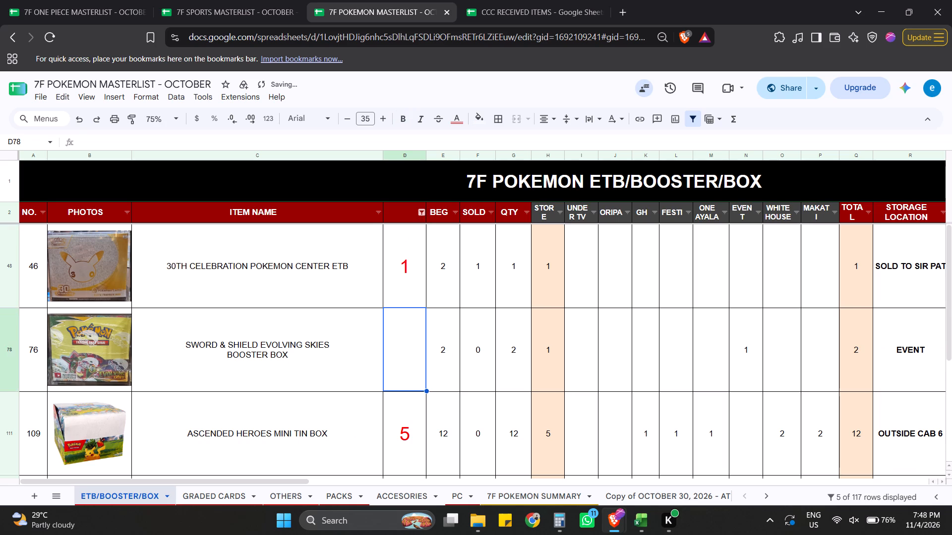
key(Up)
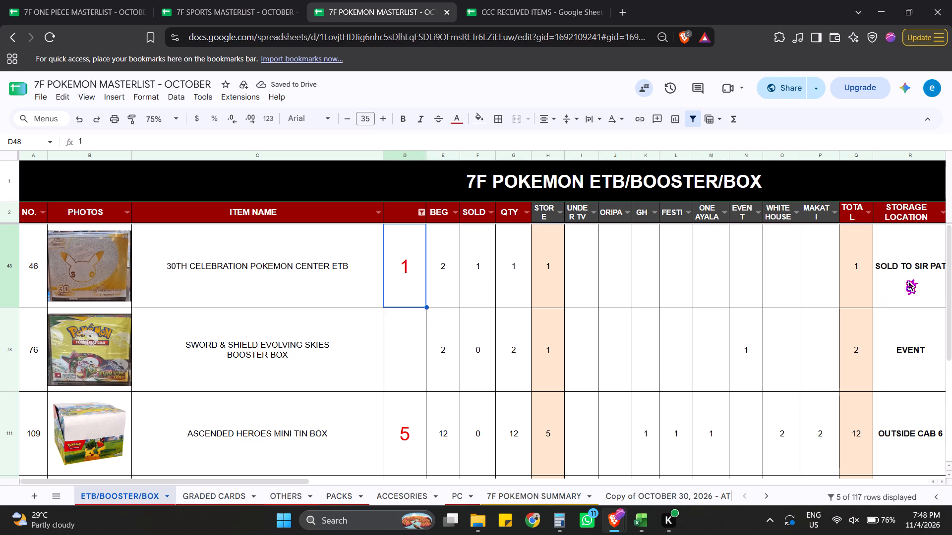
Set the storage location of 30TH CELEBRATION POKEMON CENTER ETB to UNDER CAB 5.
click(904, 279)
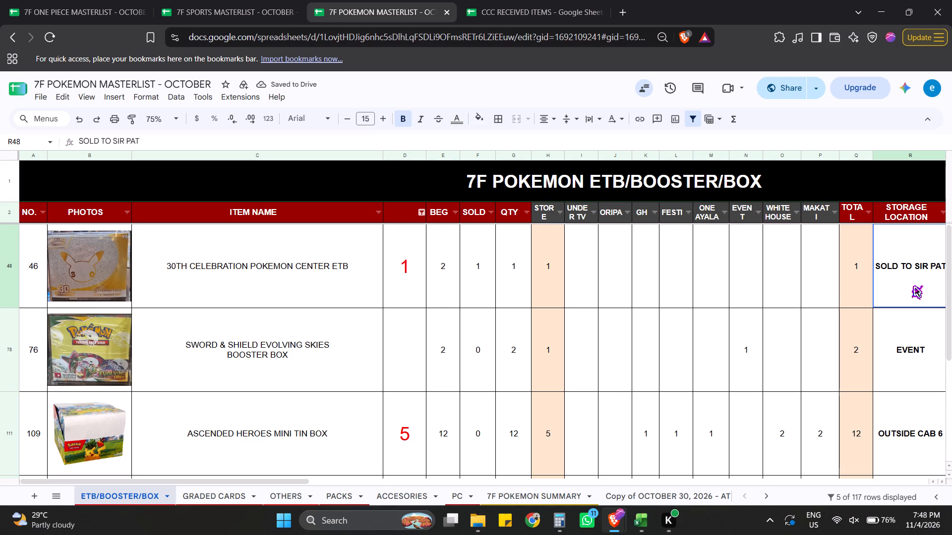
text(UNDER CAB 5)
key(Return)
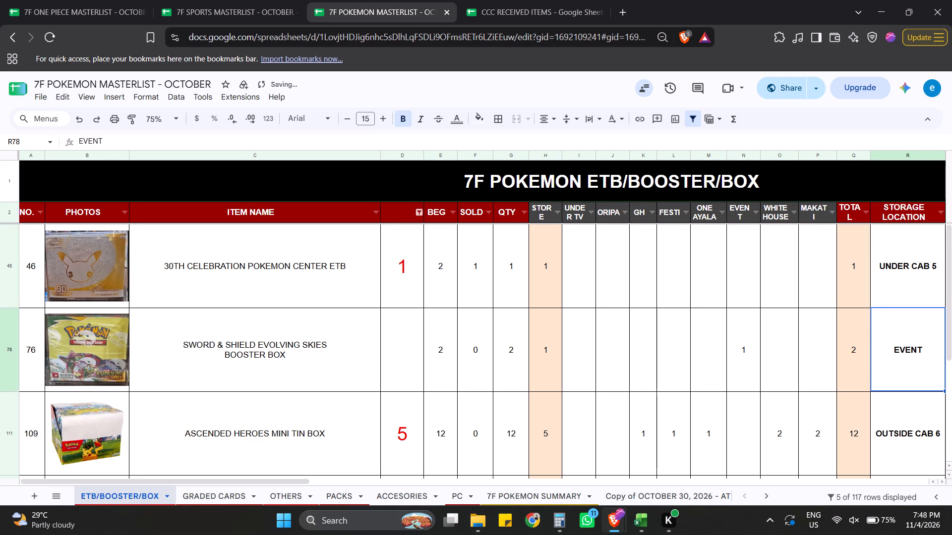
Check the filtered items from SWORD & SHIELD EVOLVING SKIES BOOSTER BOX down to 30TH CELEBRATION CARD SET OF 9 JAPANESE for blank column D counts.
click(412, 347)
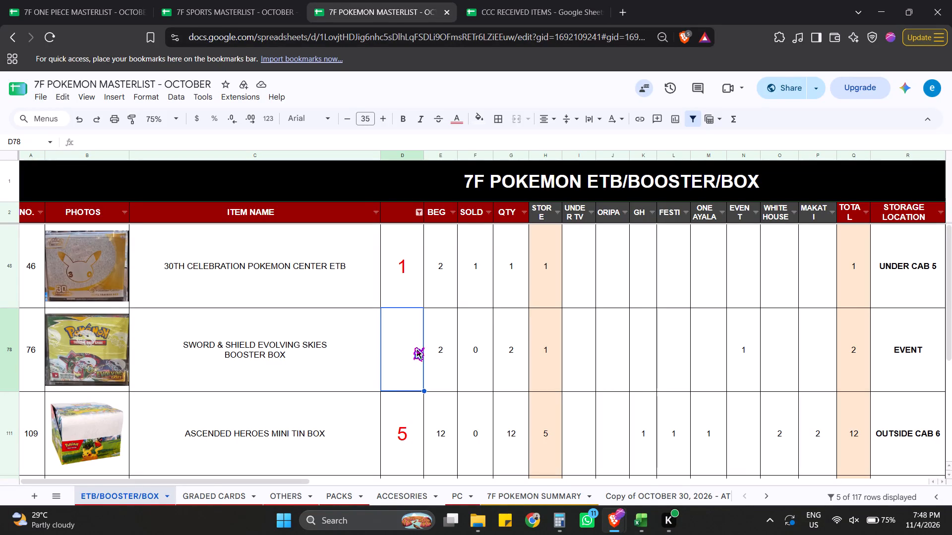
key(Down)
key(Down)
key(Down)
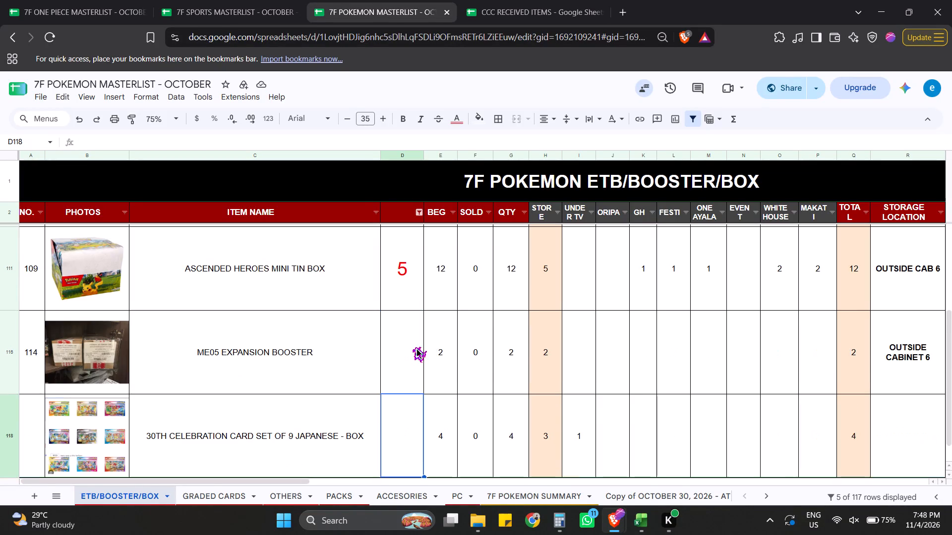
key(Down)
key(Down)
key(Up)
key(Up)
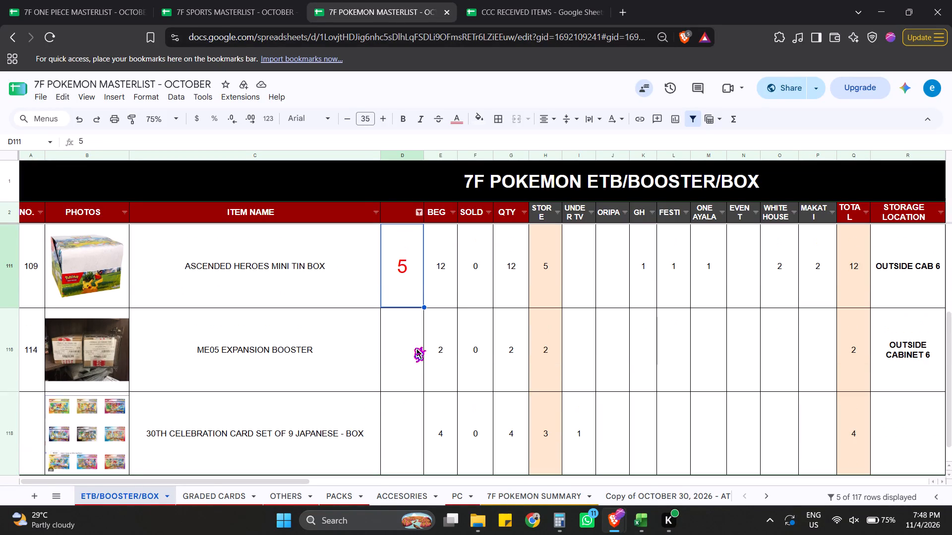
key(Up)
key(Down)
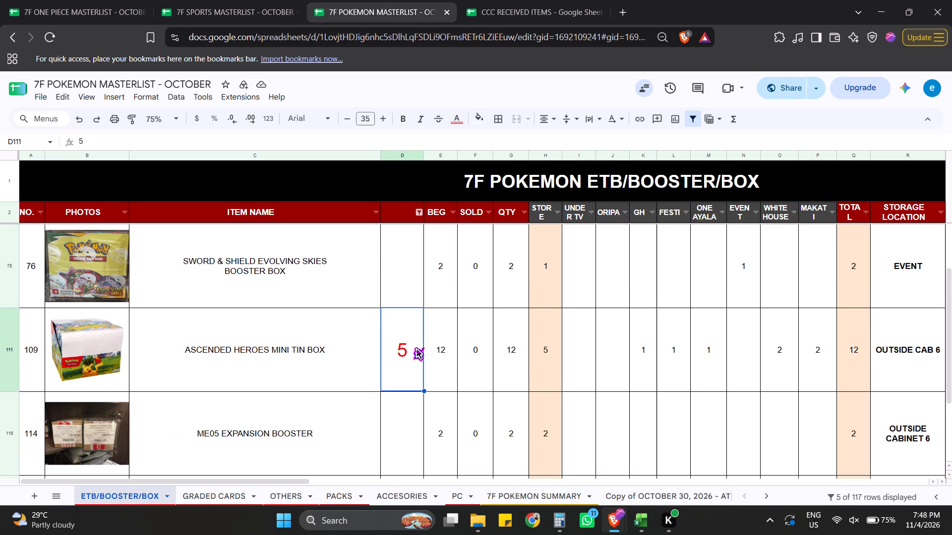
Search the PC sheet for 25TH and go through the matches to CELEBRATION ELITE TRAINER BOX (25TH ANNIVERSARY EDITION).
click(456, 501)
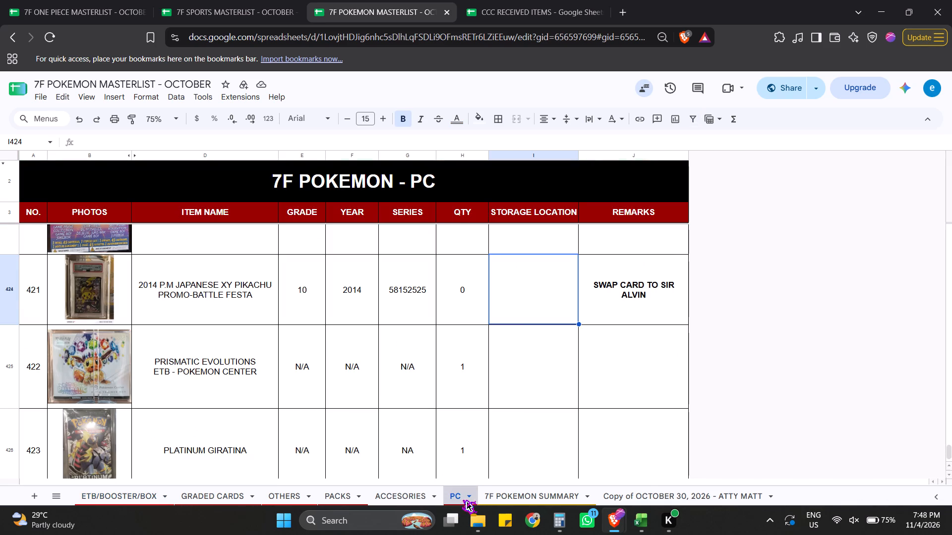
scroll(311, 358, down, 5)
scroll(354, 376, up, 11)
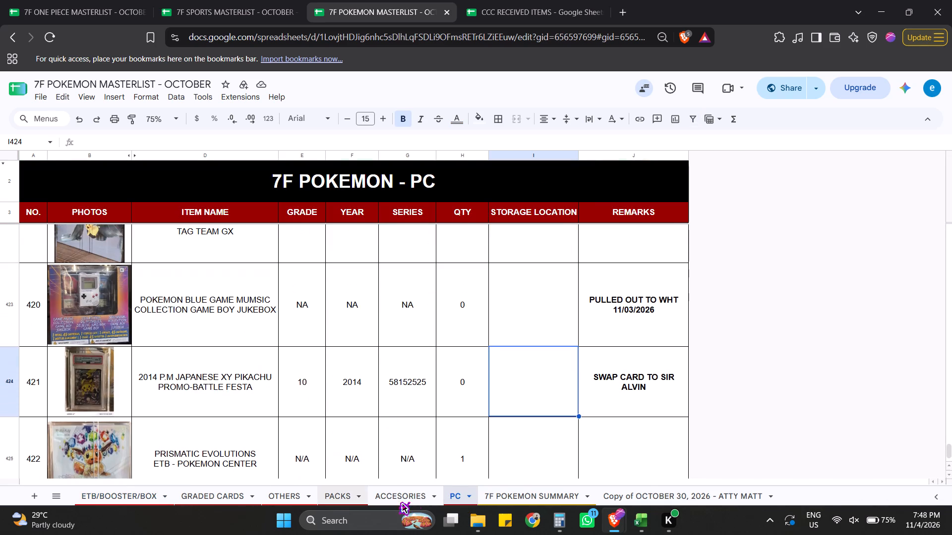
scroll(428, 444, up, 9)
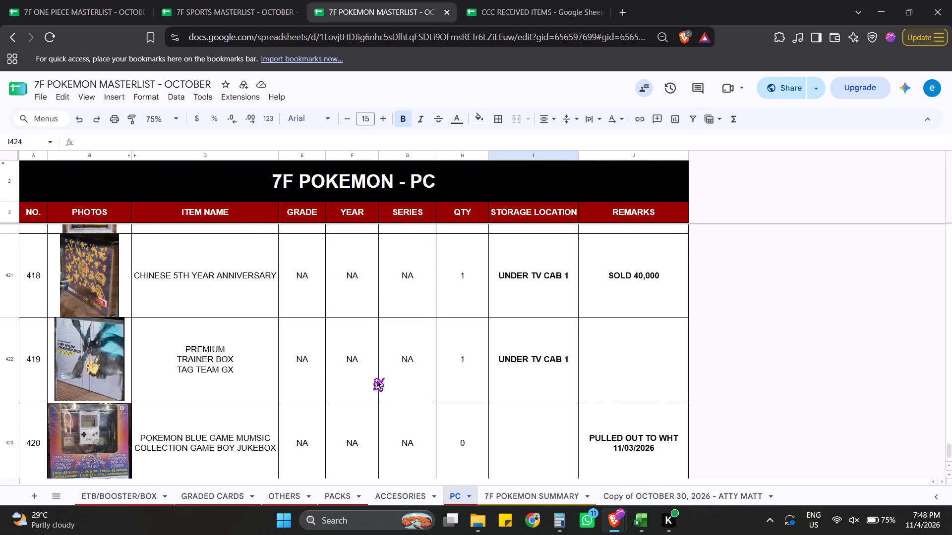
key(ctrl+f)
text(25TH)
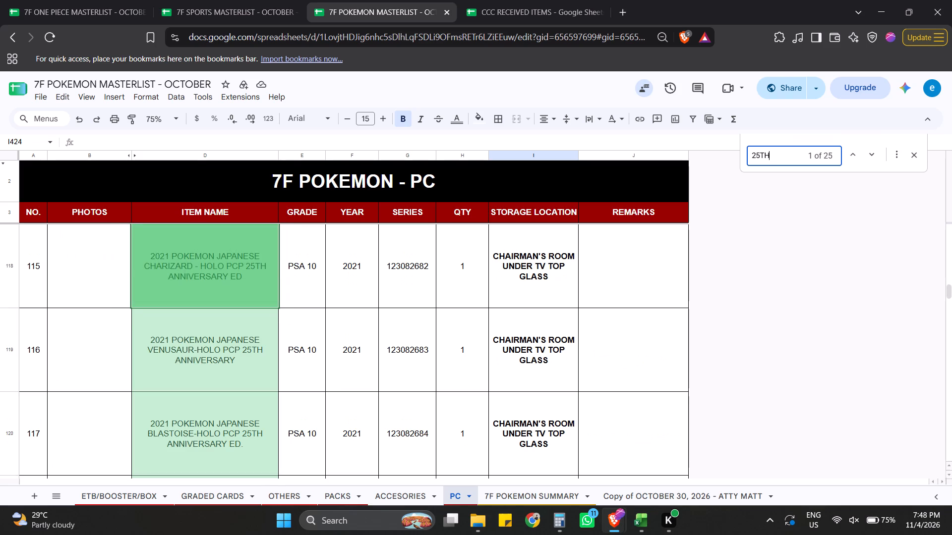
triple_click(875, 159)
triple_click(875, 159)
click(875, 159)
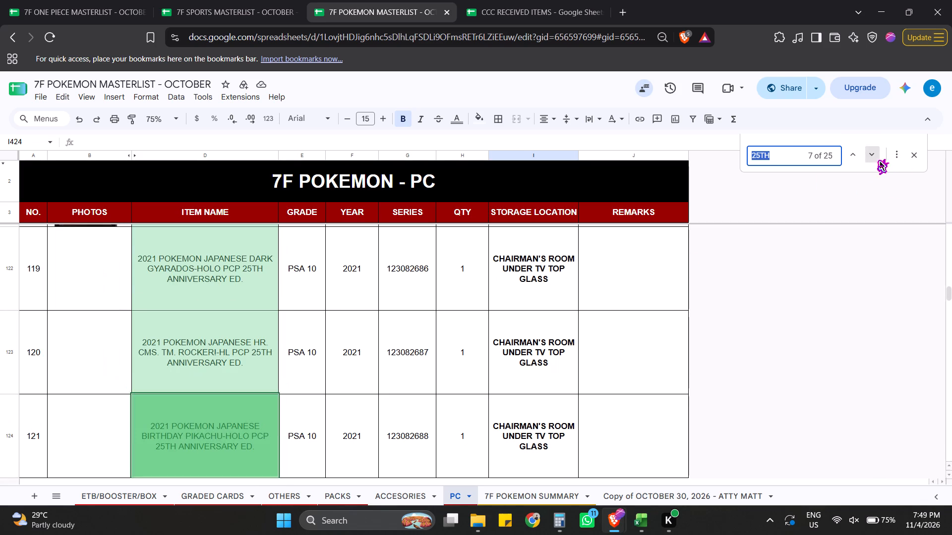
click(875, 159)
click(875, 159)
double_click(875, 159)
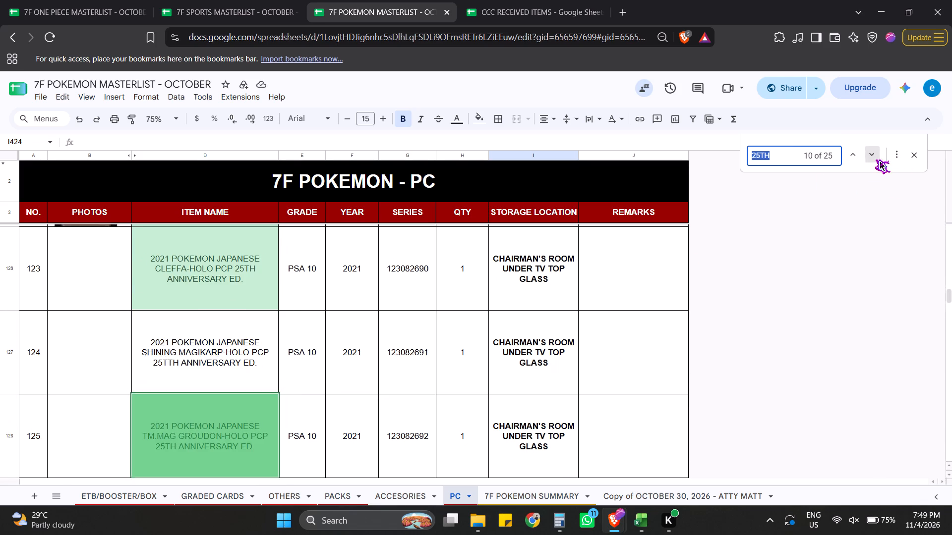
click(875, 159)
click(875, 159)
triple_click(875, 159)
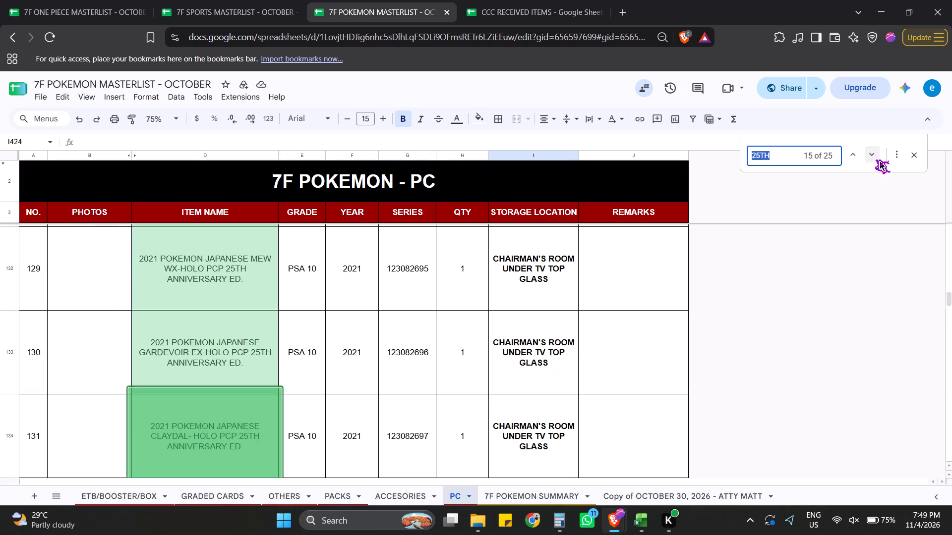
triple_click(875, 159)
click(875, 159)
click(875, 159)
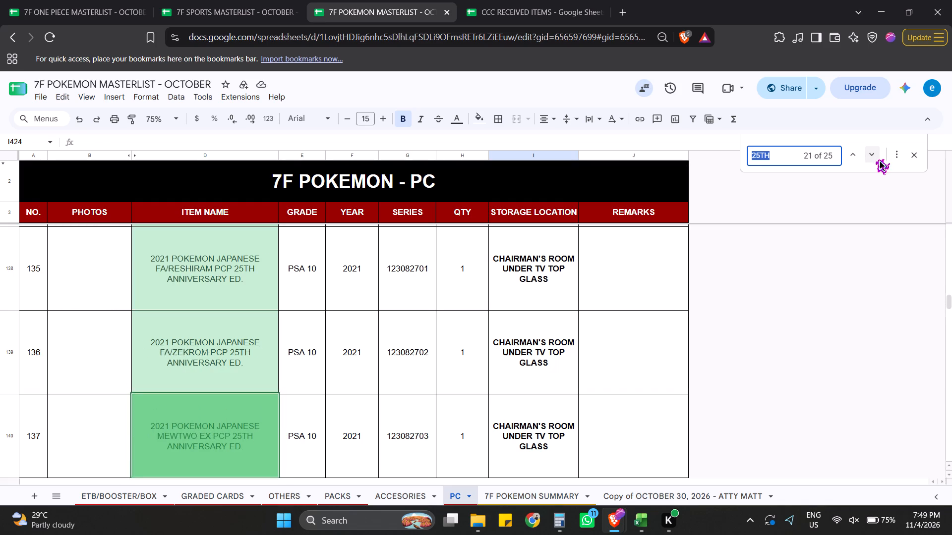
double_click(875, 159)
click(875, 159)
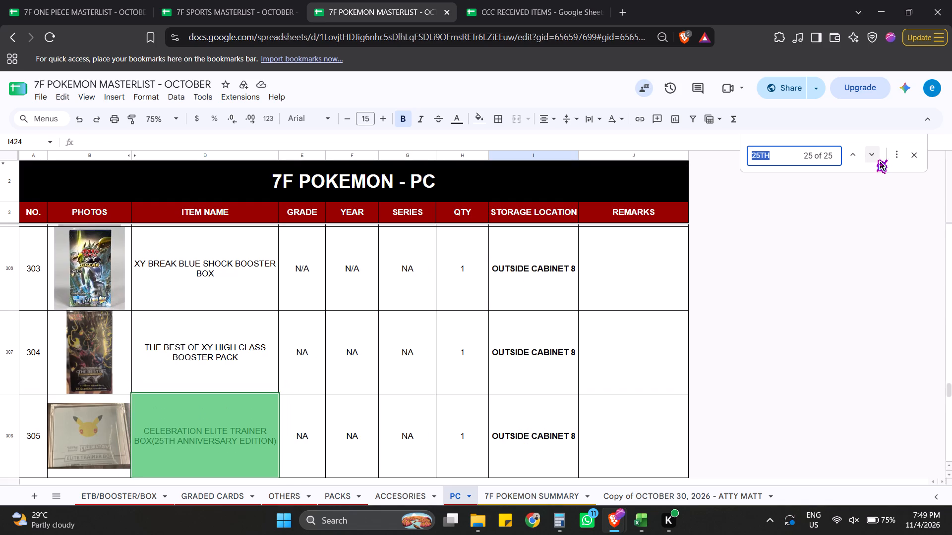
Examine the photo and storage location of CELEBRATION ELITE TRAINER BOX (25TH ANNIVERSARY EDITION) and the rows below it.
click(545, 436)
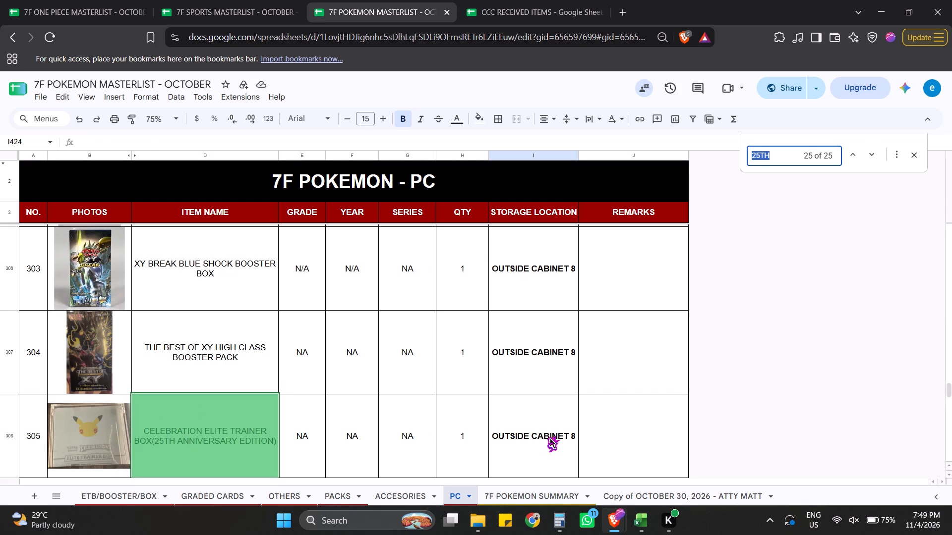
double_click(545, 436)
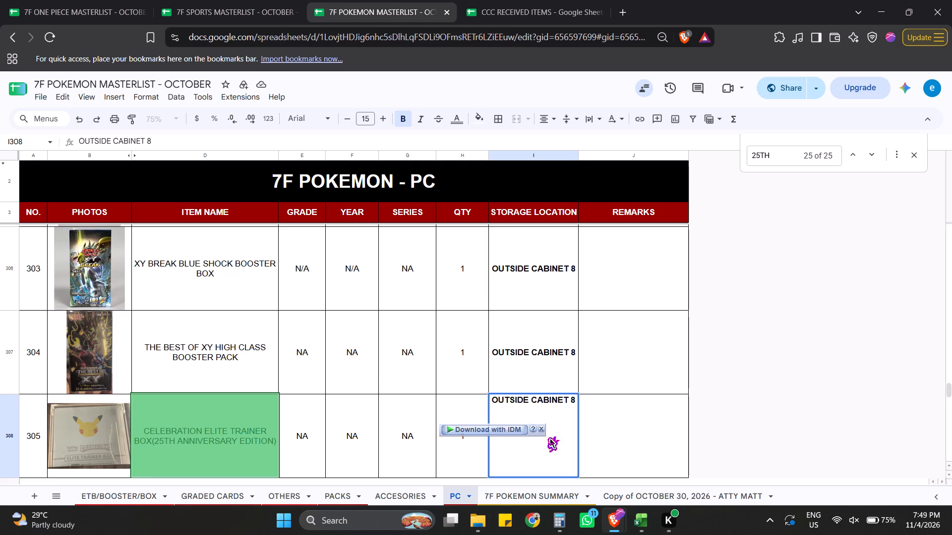
click(79, 425)
right_click(79, 425)
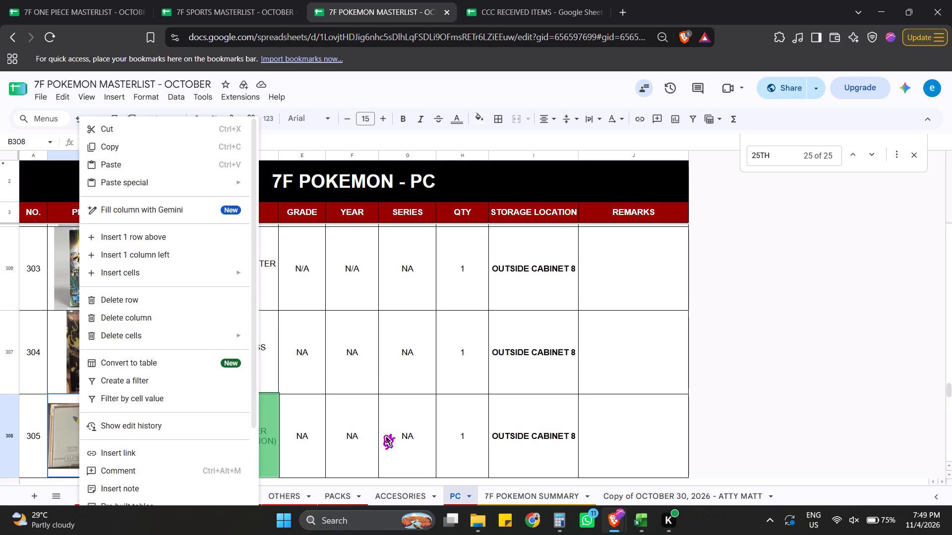
click(381, 434)
scroll(268, 410, down, 5)
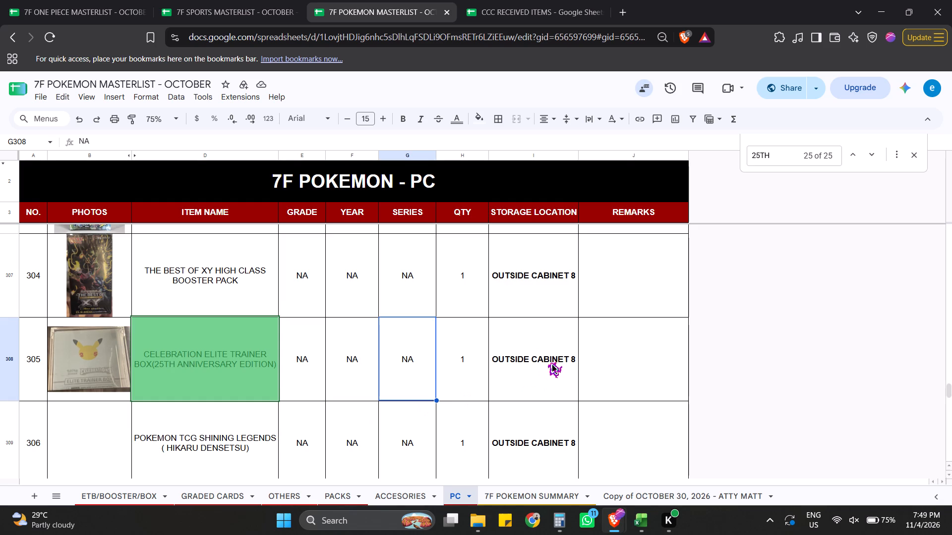
scroll(529, 356, down, 10)
scroll(536, 343, up, 5)
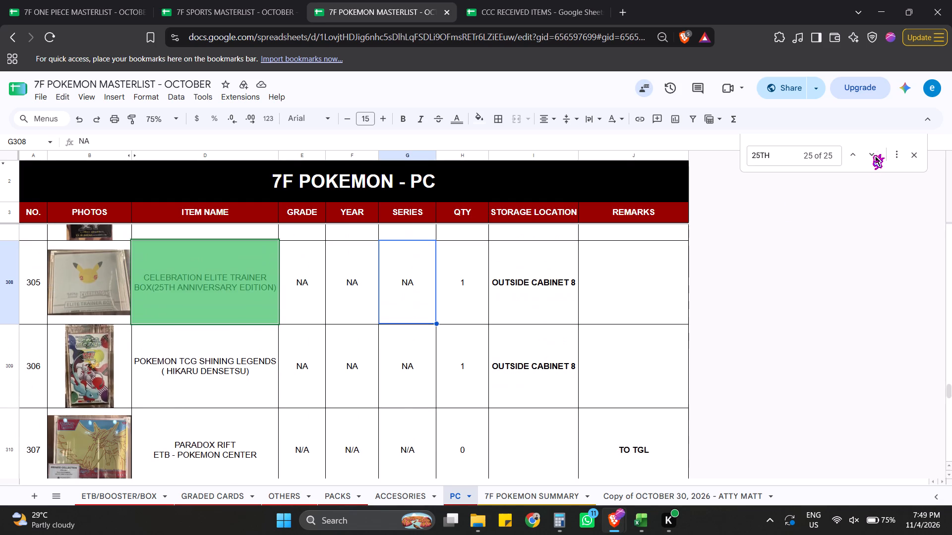
click(873, 156)
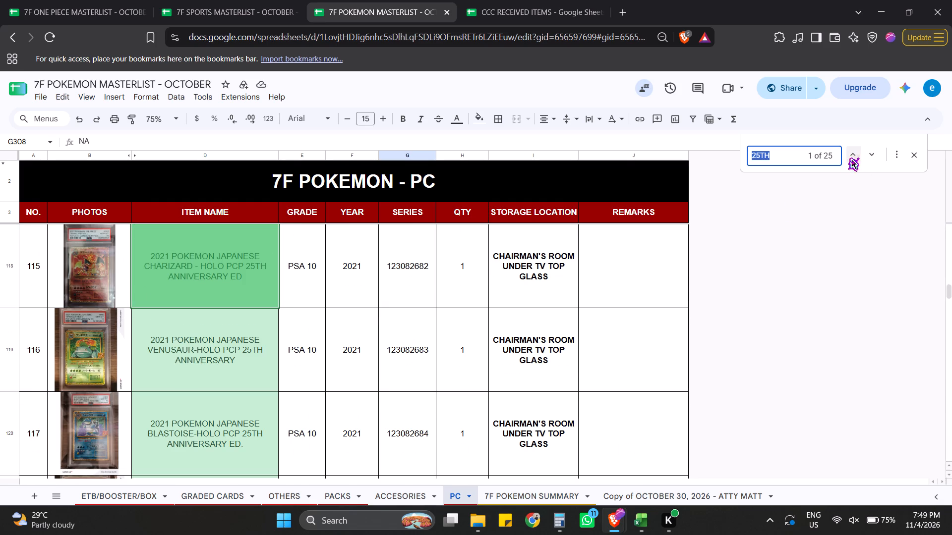
click(846, 157)
Search the PC sheet for POKEMON CENTER and go through the matches from PARADOX RIFT ETB to the end of the list.
drag(785, 160, 724, 158)
click(776, 158)
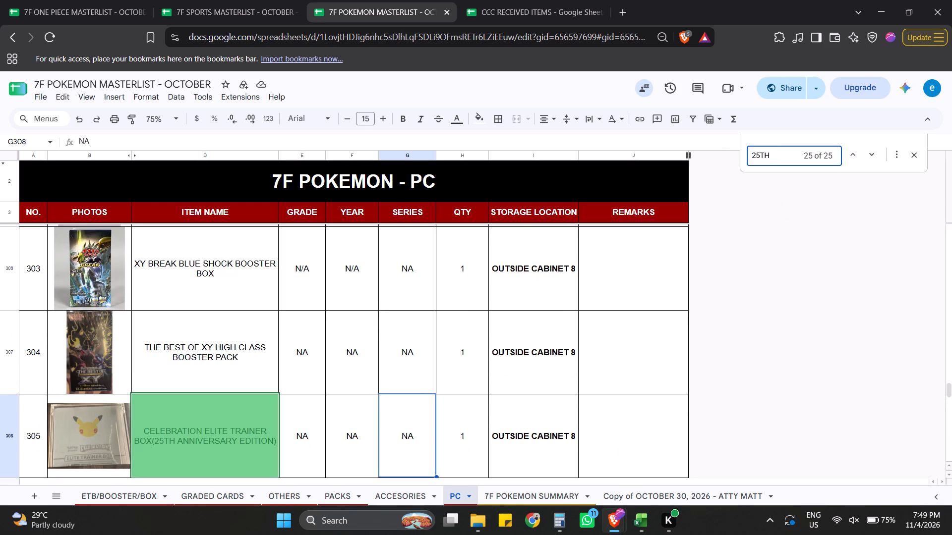
key(BackSpace)
key(BackSpace)
key(BackSpace)
key(BackSpace)
key(BackSpace)
key(BackSpace)
key(BackSpace)
key(BackSpace)
key(BackSpace)
key(BackSpace)
key(BackSpace)
key(BackSpace)
key(BackSpace)
key(BackSpace)
key(BackSpace)
text(POJ)
key(BackSpace)
text(KEMON CENTER)
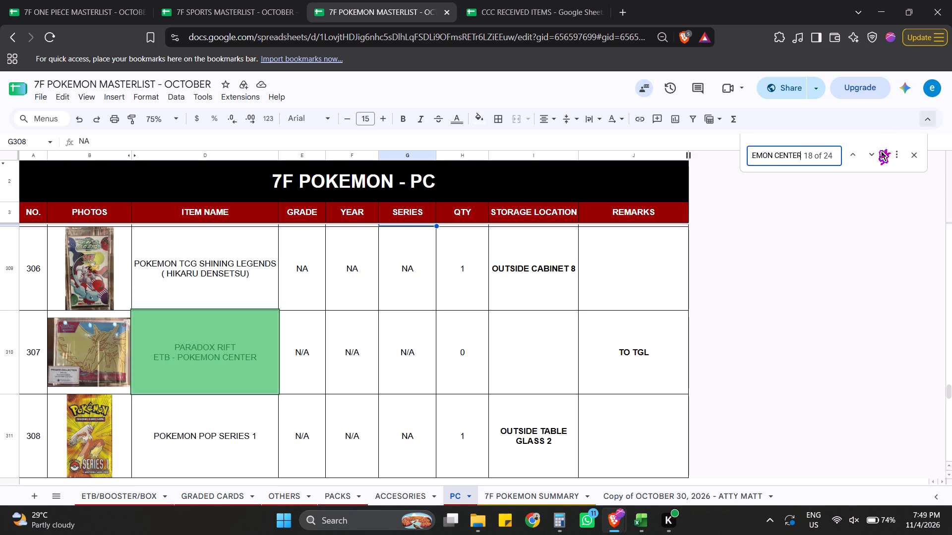
click(866, 159)
click(868, 156)
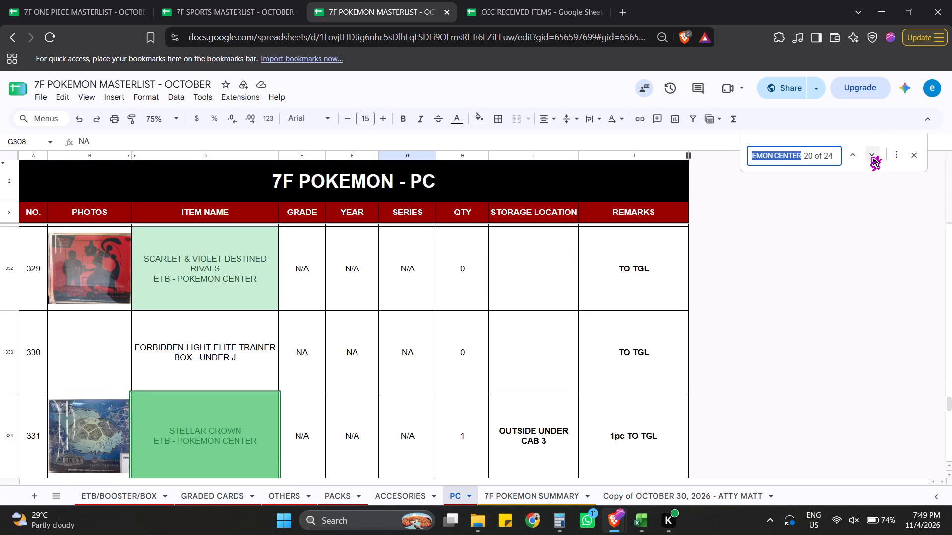
click(868, 156)
click(868, 156)
click(868, 156)
click(866, 158)
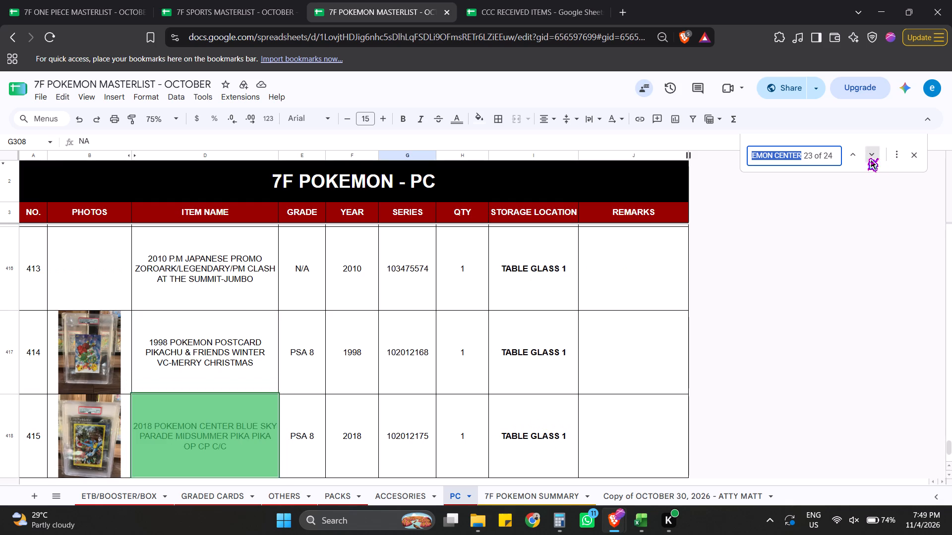
click(866, 158)
Go through the POKEMON CENTER matches in the PC sheet from POKEMON CENTER 15TH ANNIVERSARRY BOX to POKEMON CENTER MIMIKYU BOX.
click(866, 158)
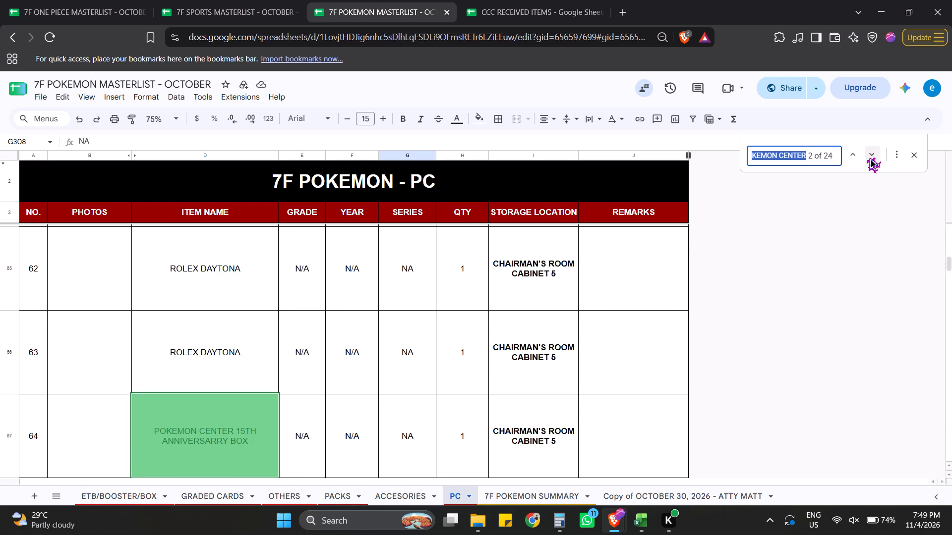
click(866, 158)
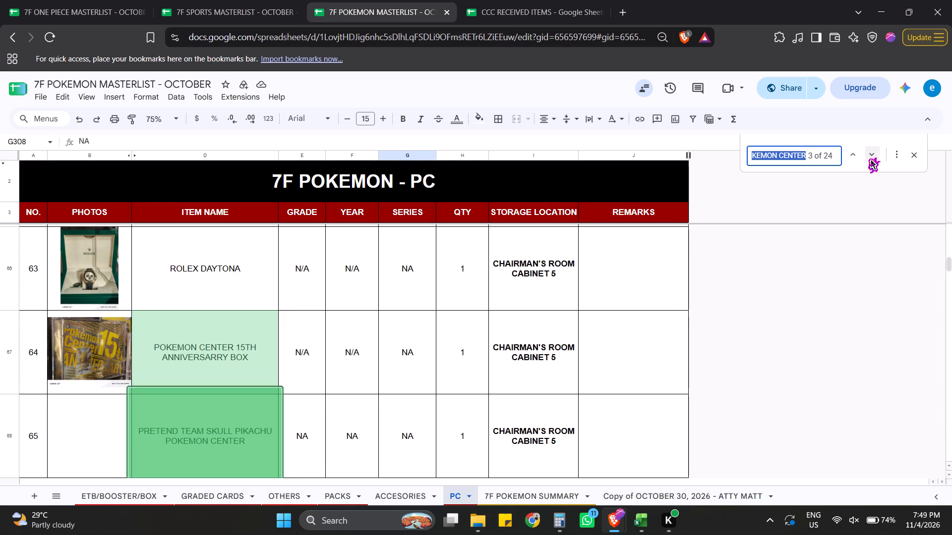
click(866, 158)
click(866, 158)
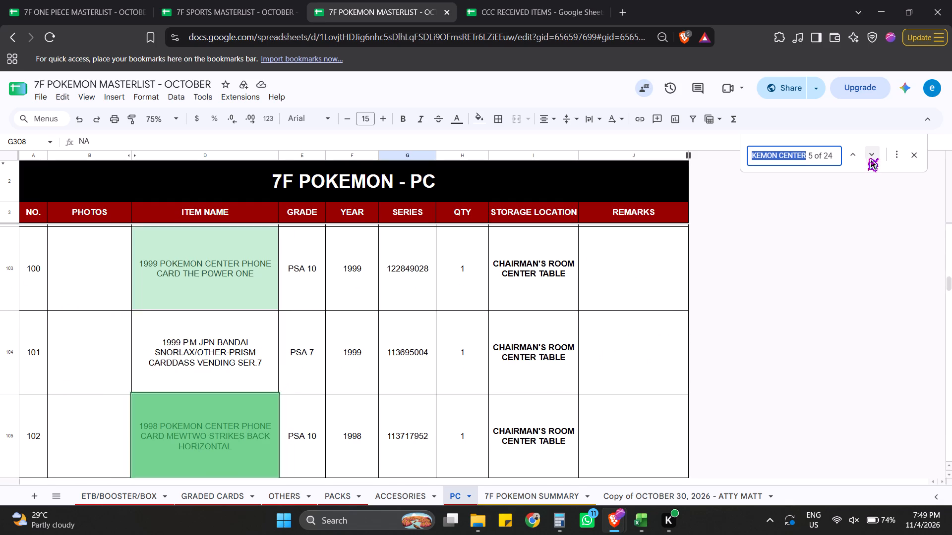
click(866, 158)
click(866, 158)
click(866, 158)
click(866, 158)
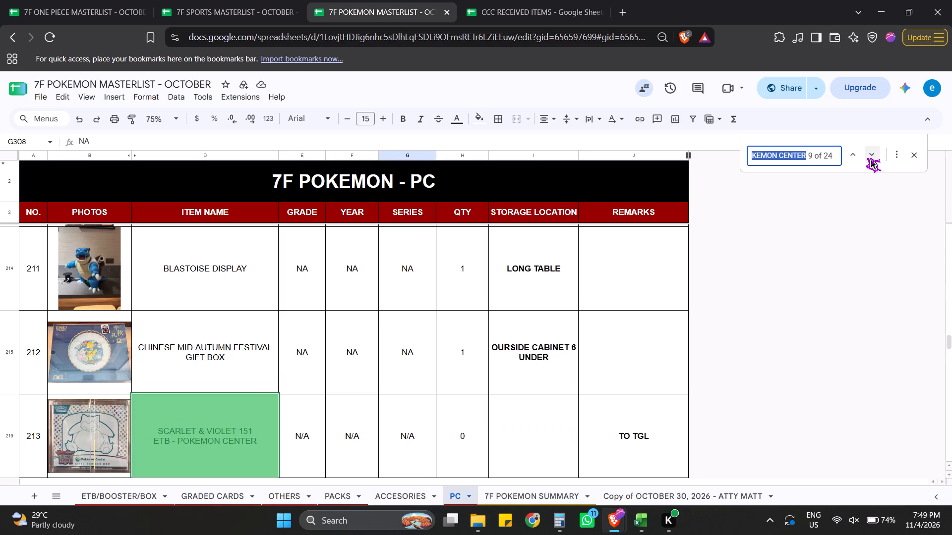
click(866, 158)
click(866, 158)
click(866, 158)
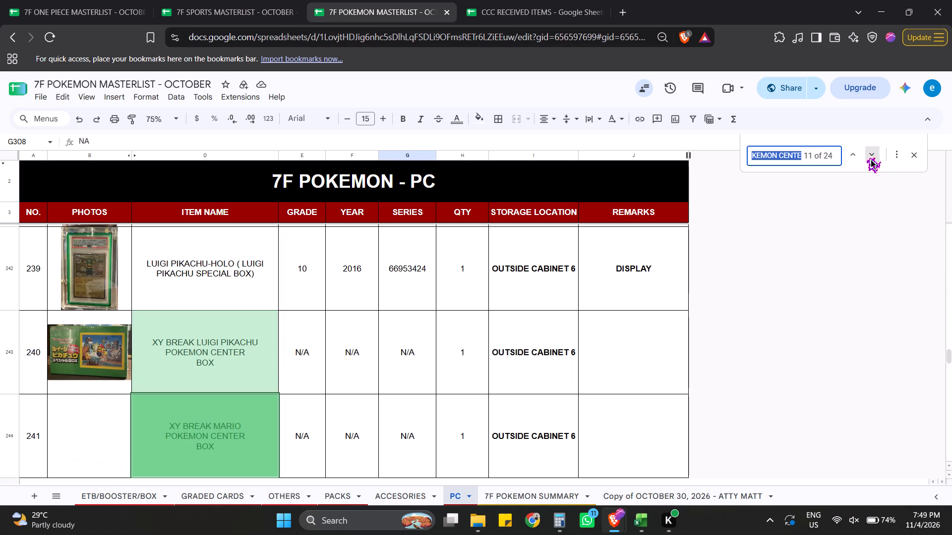
click(866, 158)
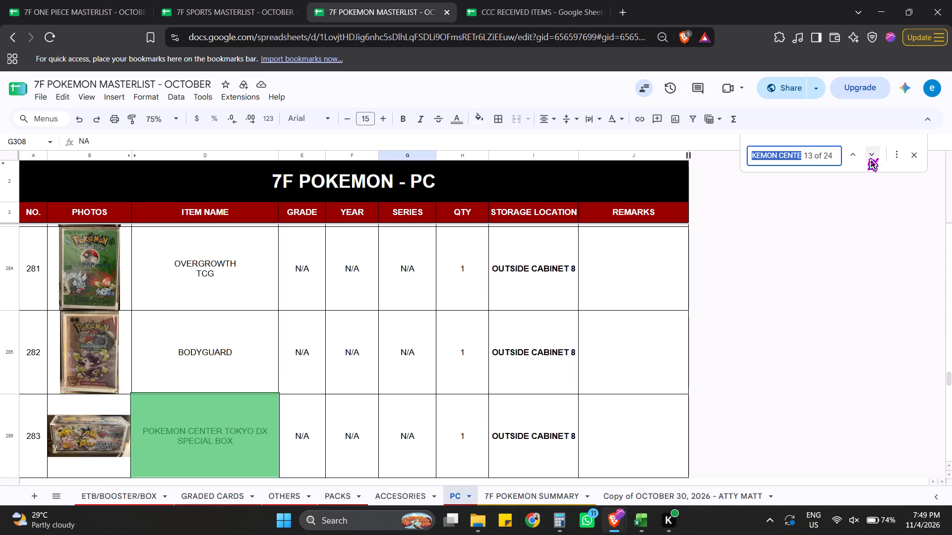
click(866, 158)
click(866, 158)
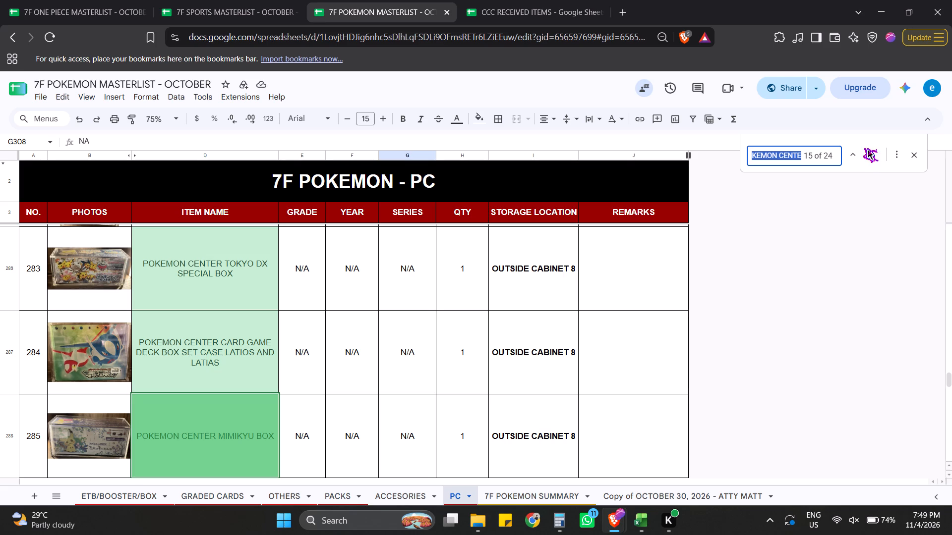
Continue through the POKEMON CENTER matches to CELEBRATIONS ETB - POKEMON CENTER and examine its storage location and remarks.
click(863, 148)
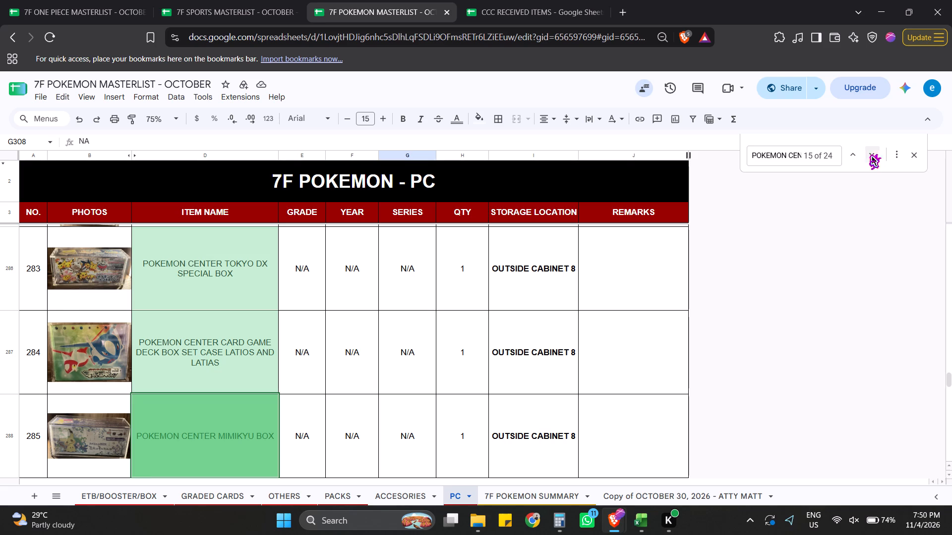
click(867, 154)
click(867, 154)
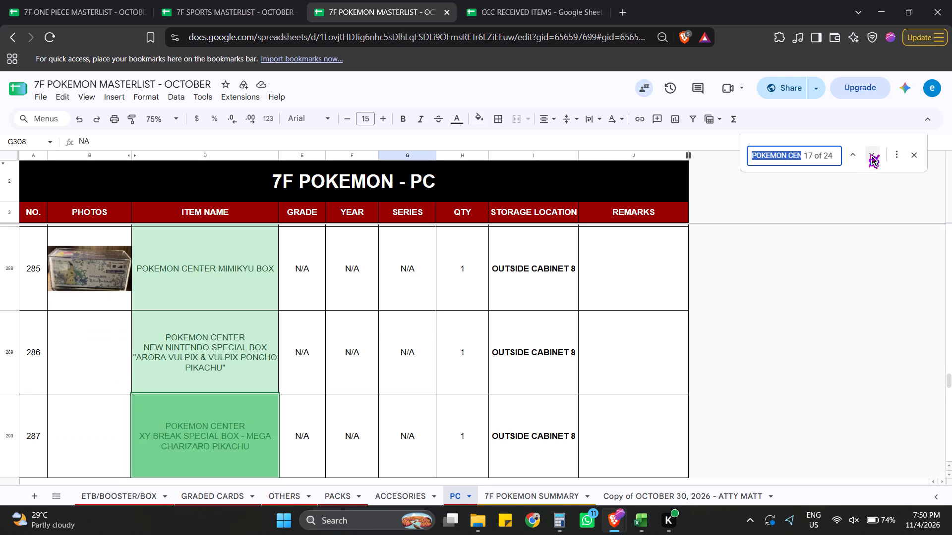
click(867, 154)
click(867, 154)
click(867, 154)
click(867, 154)
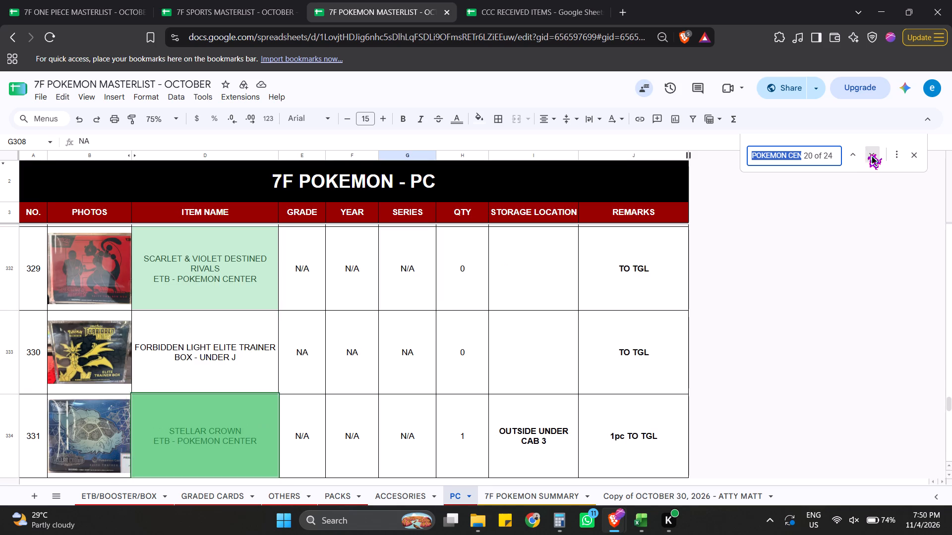
drag(867, 154, 820, 333)
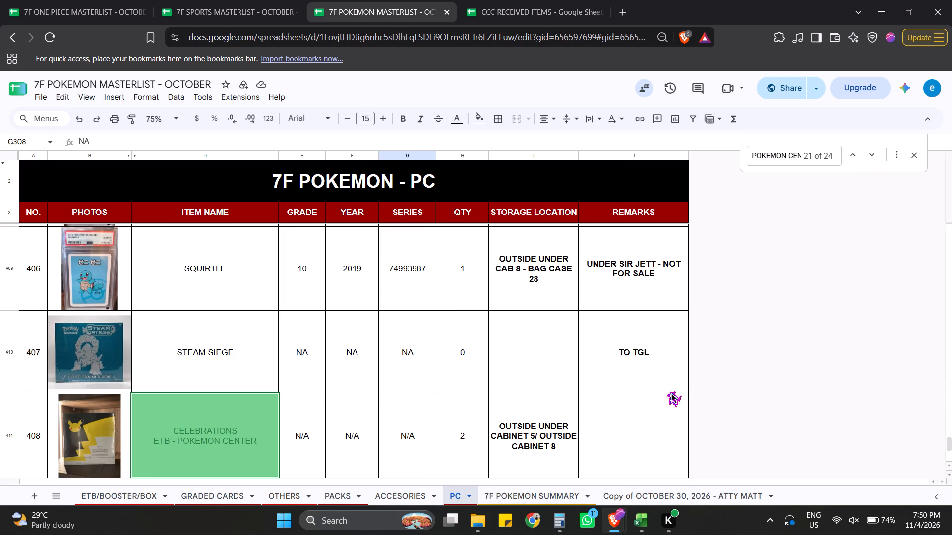
click(547, 439)
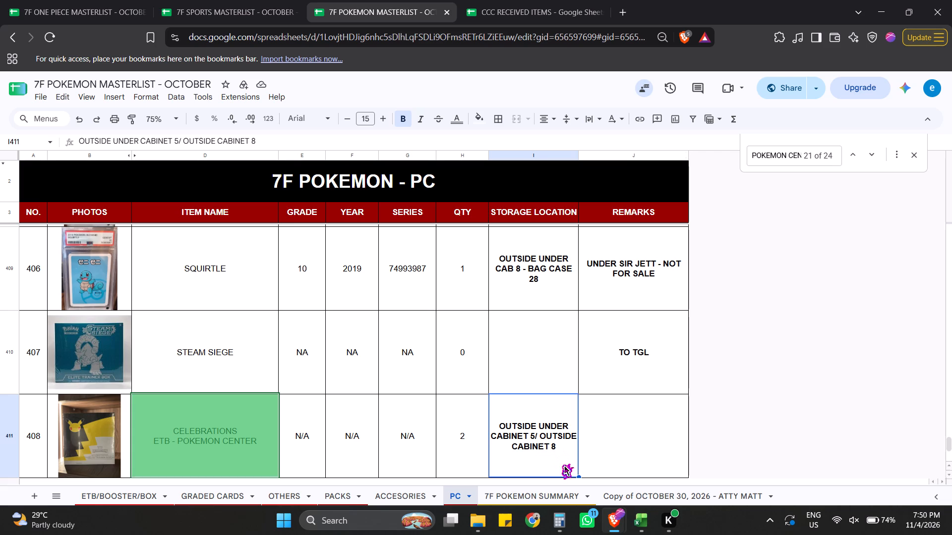
click(624, 428)
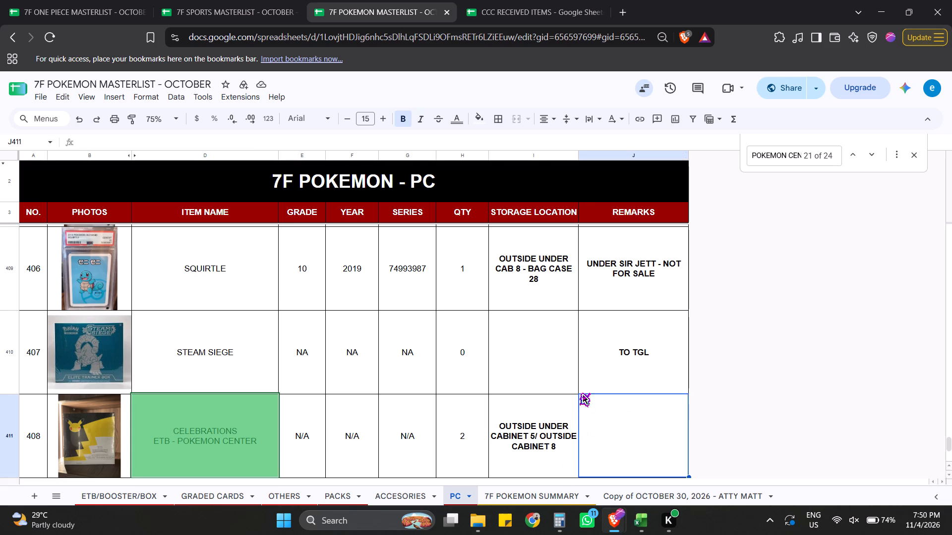
Set the storage location of ASCENDED HEROES ETB POKEMON CENTER in the PC sheet to OUTSIDE CABINET 5.
click(872, 154)
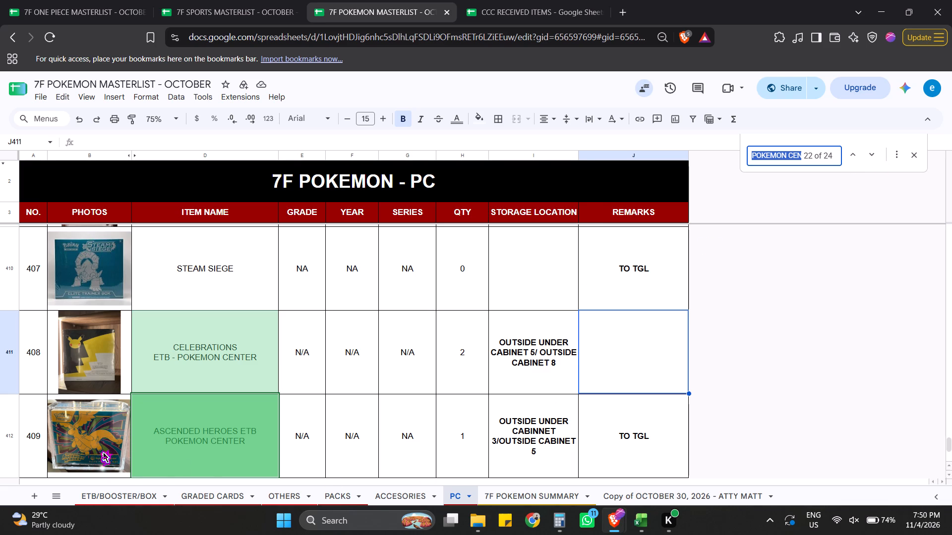
click(558, 439)
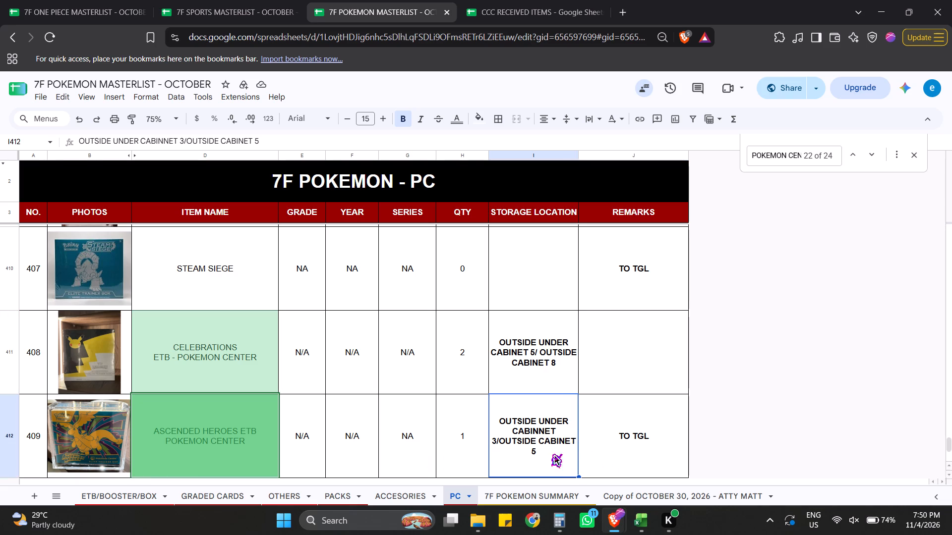
click(476, 444)
click(553, 443)
click(543, 452)
double_click(557, 431)
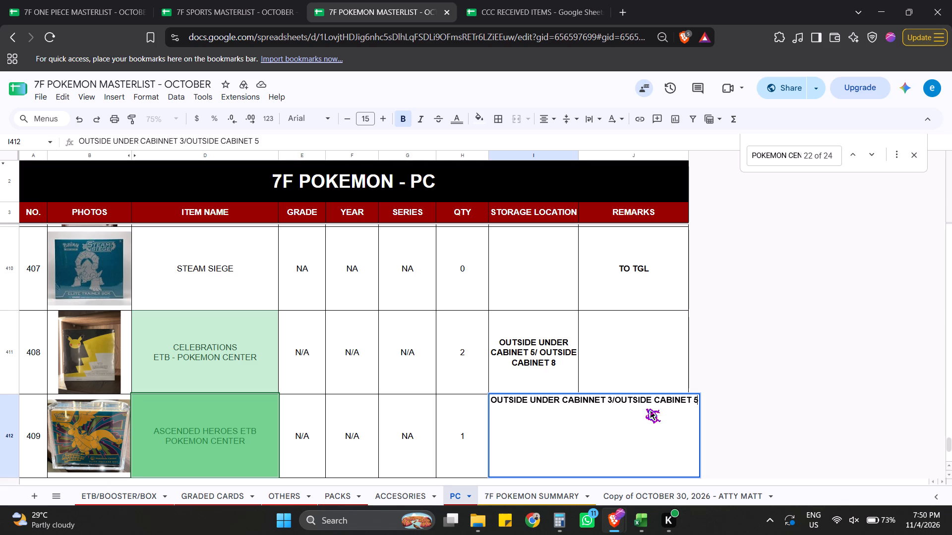
drag(612, 398, 572, 398)
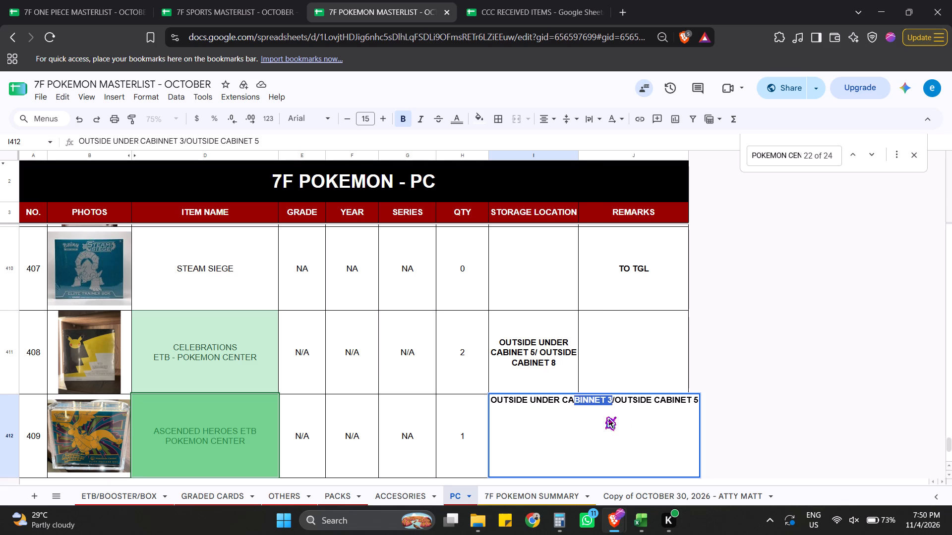
click(604, 416)
drag(614, 398, 485, 399)
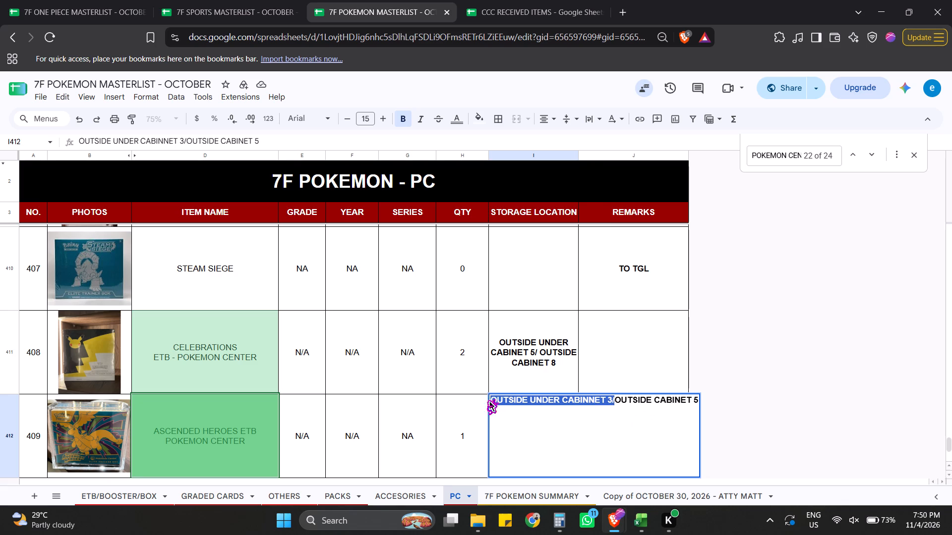
key(BackSpace)
key(Return)
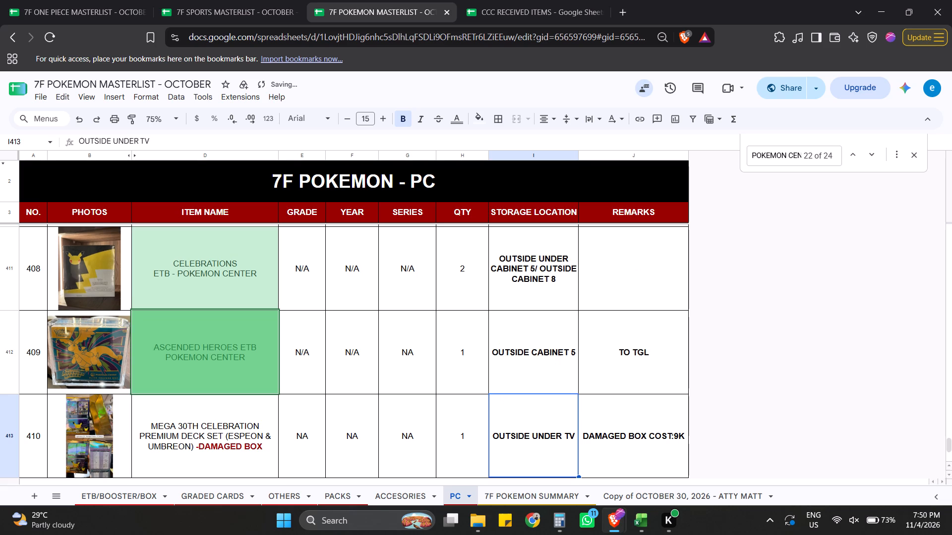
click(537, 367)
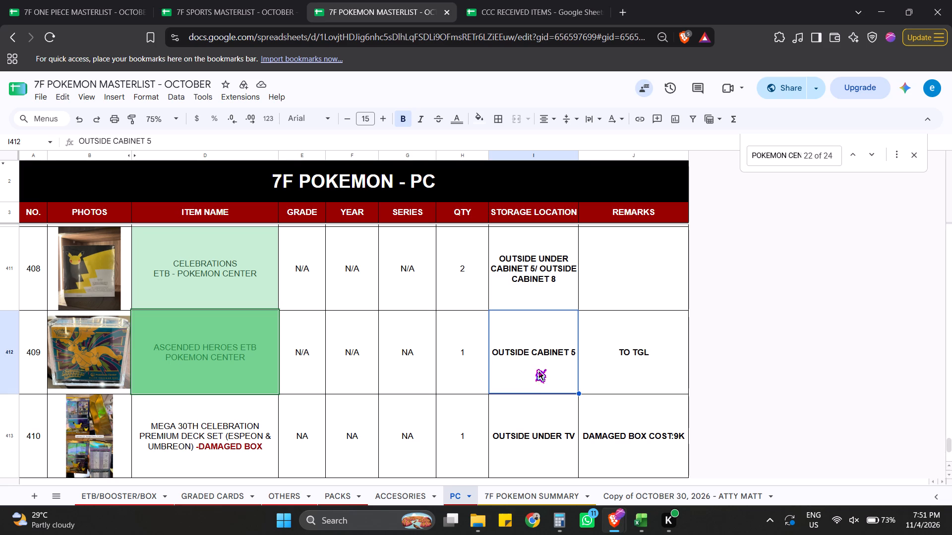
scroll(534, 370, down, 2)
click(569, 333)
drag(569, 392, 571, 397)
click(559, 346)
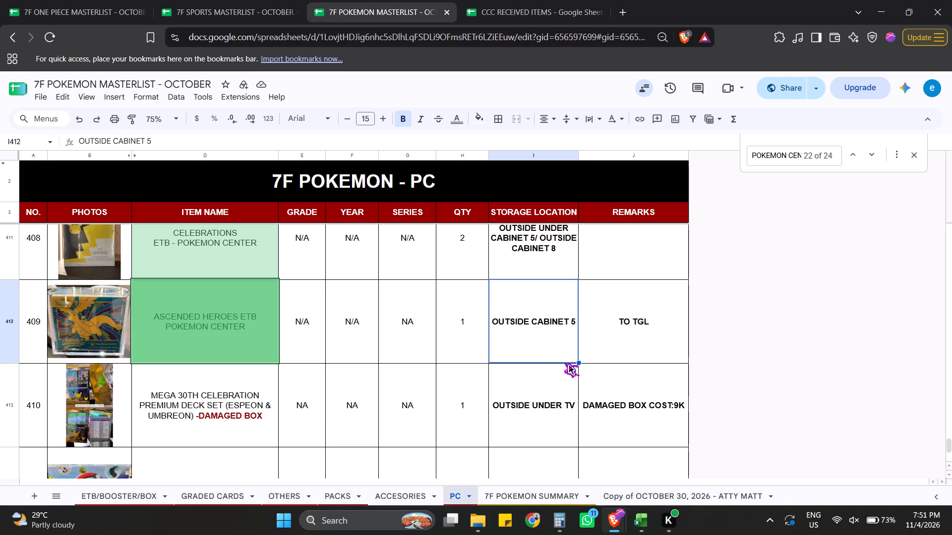
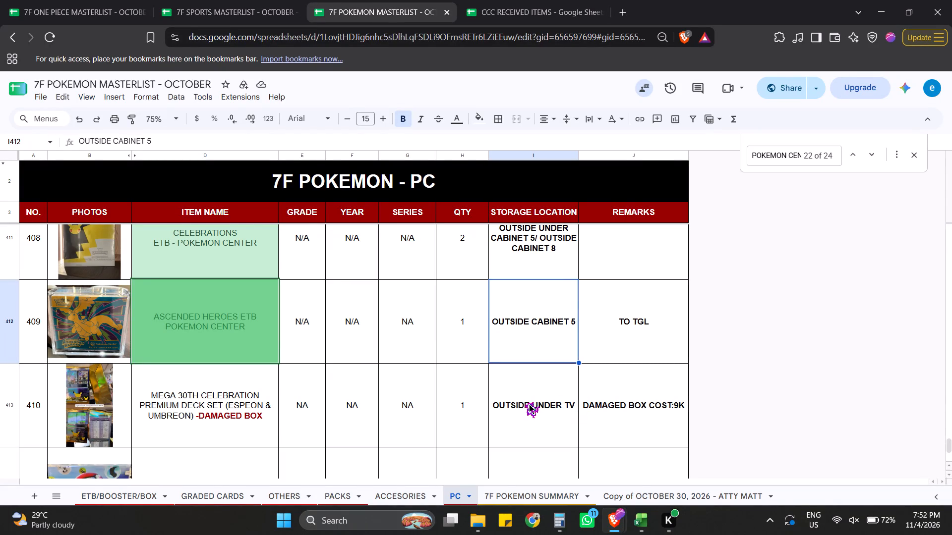
Reapply the blanks-only filter on the count column beside ITEM NAME in the OTHERS sheet.
scroll(441, 437, down, 1)
click(329, 502)
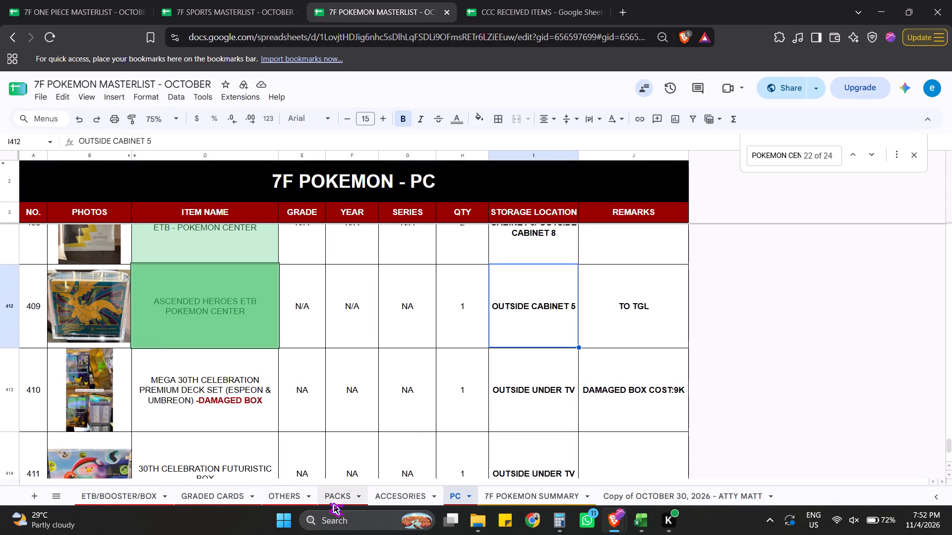
click(275, 502)
click(275, 434)
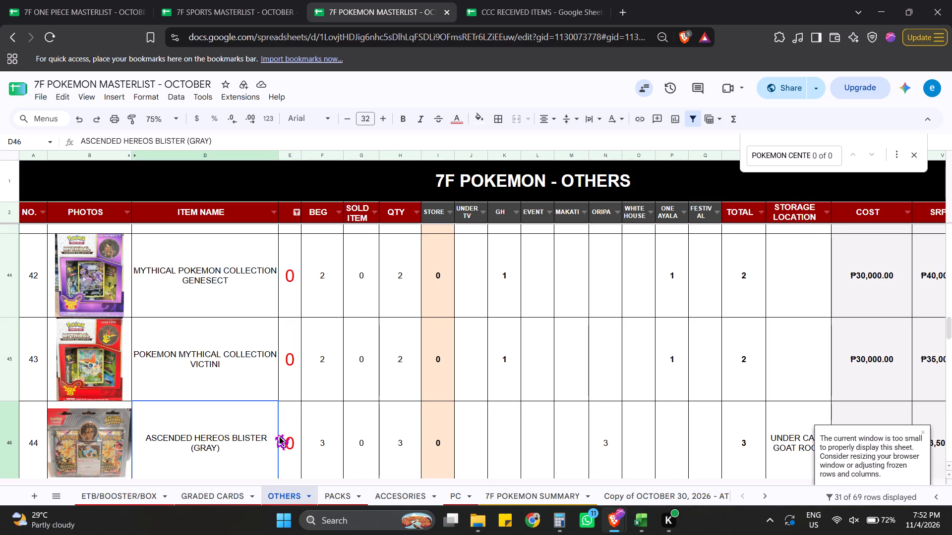
scroll(301, 428, down, 1)
scroll(301, 403, up, 11)
click(296, 214)
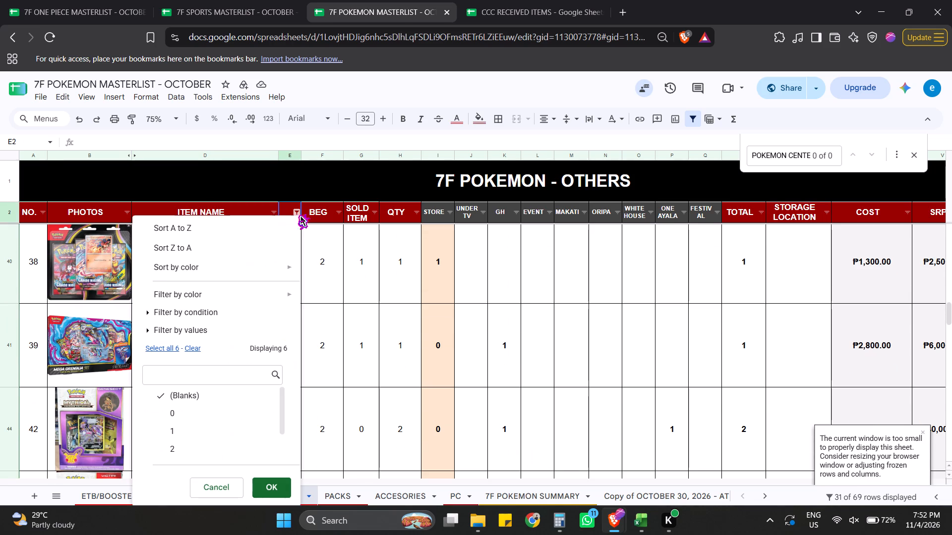
click(266, 479)
Go through the blank-count rows of the OTHERS sheet from POKEMON DAY COLLECTION to PRISMATIC POSTER COLLECTION.
scroll(354, 399, up, 20)
scroll(354, 399, up, 12)
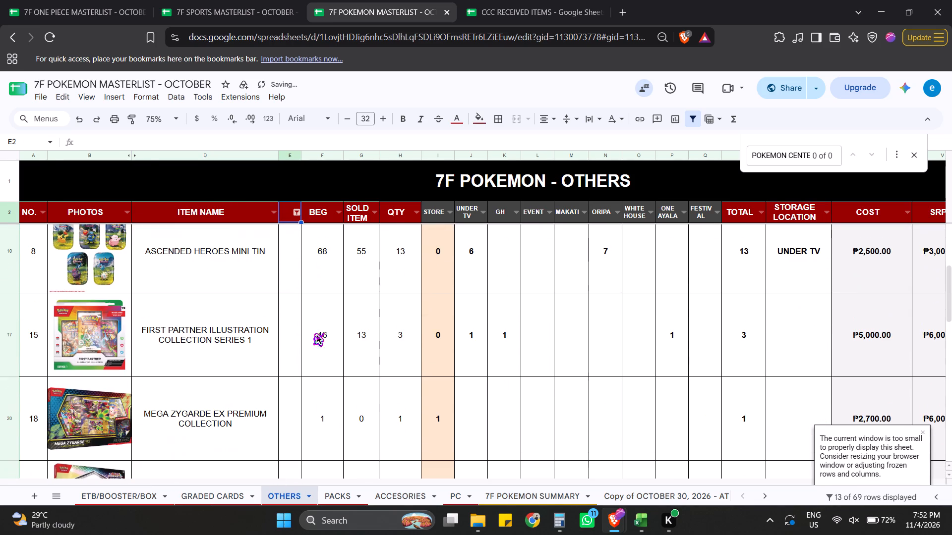
click(289, 265)
key(Up)
key(Up)
key(Up)
key(Up)
key(Up)
key(Up)
key(Up)
key(Up)
key(Up)
key(Up)
key(Up)
key(Up)
key(Up)
key(Up)
key(Up)
key(Up)
key(Up)
key(Up)
key(Up)
key(Up)
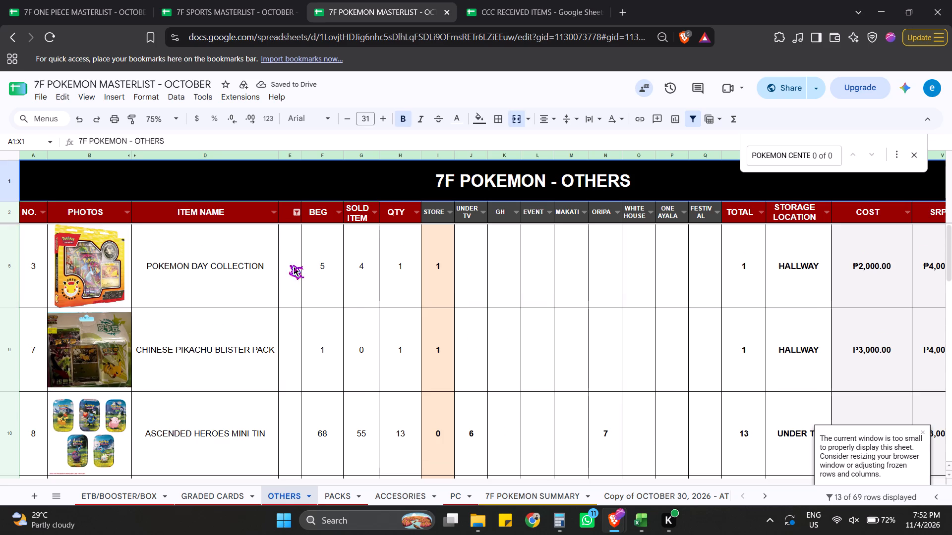
key(Down)
key(Down)
key(Down)
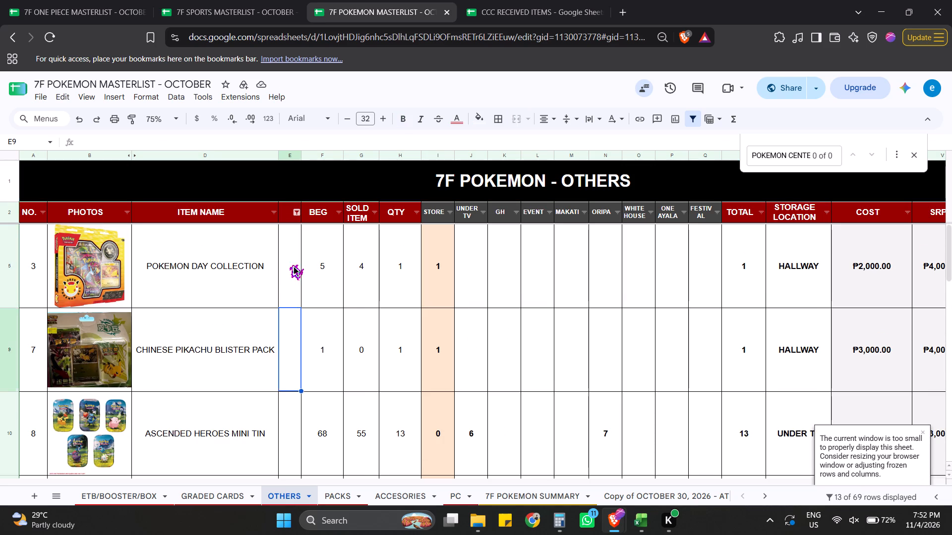
key(Up)
key(Down)
key(Down)
key(Down)
key(Down)
key(Down)
key(Down)
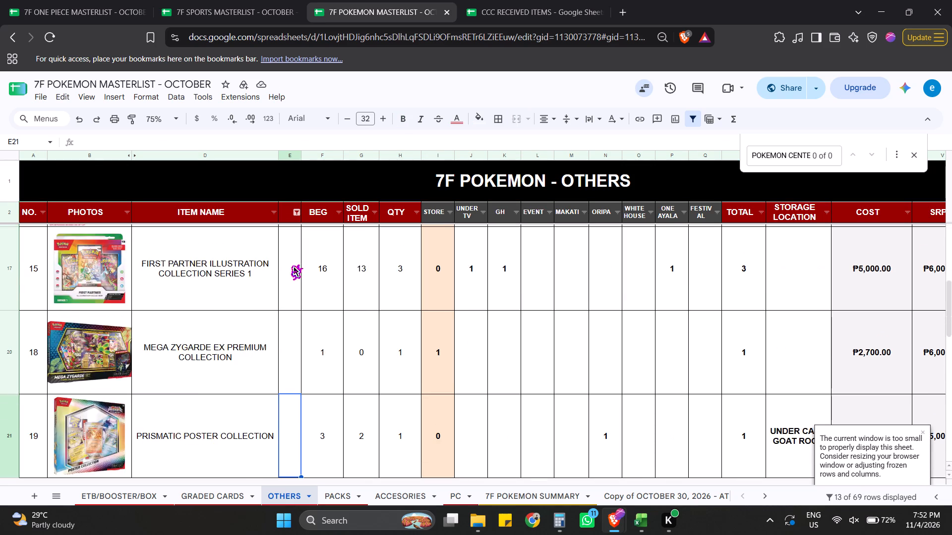
Continue through the blank-count rows of the OTHERS sheet to FUTURISTIC BOX - UNSEALED at the end of the list.
key(Down)
key(Down)
key(Down)
key(Down)
key(Down)
key(Down)
key(Down)
key(Down)
key(Up)
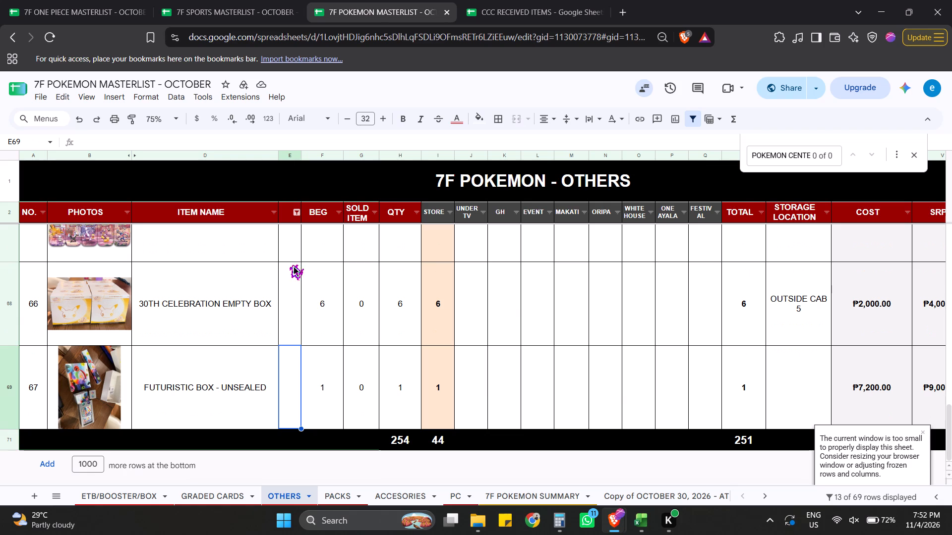
key(Up)
key(Down)
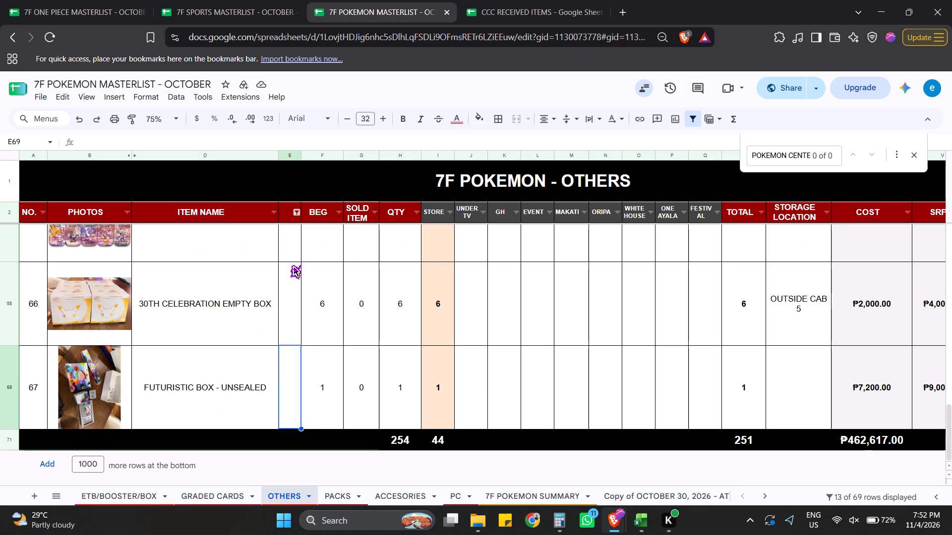
key(Up)
key(Down)
Enter a count of 0 for PRISMATIC EVOLUTIONS ACCESSORY POUCH and PRISMATIC EVOLUTIONS BLISTER.
key(Up)
key(Up)
key(Up)
key(Down)
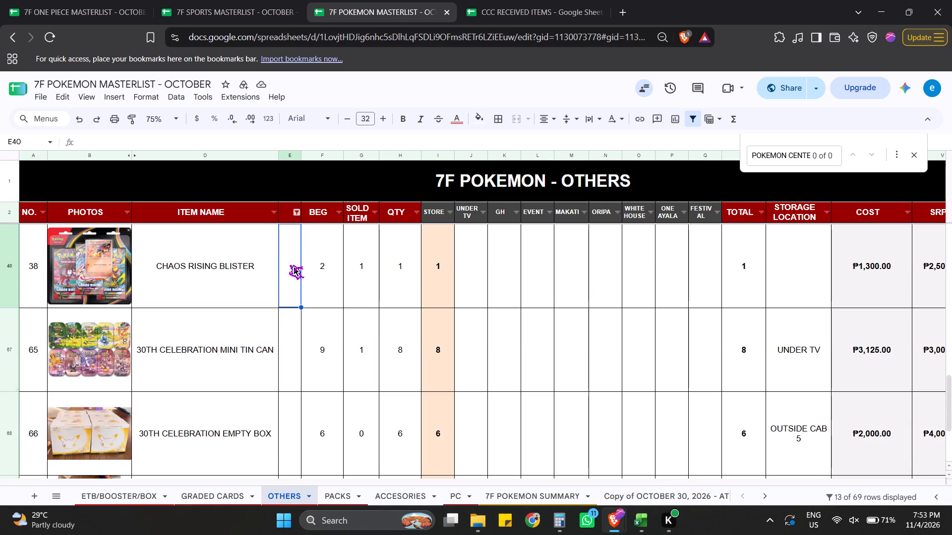
key(Up)
key(Up)
key(Up)
key(Up)
key(Down)
key(Down)
key(Down)
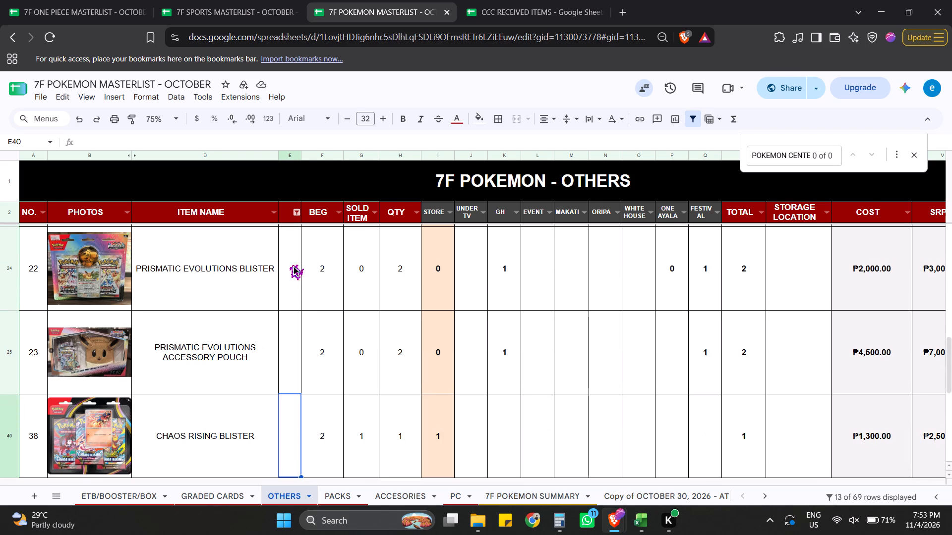
key(Up)
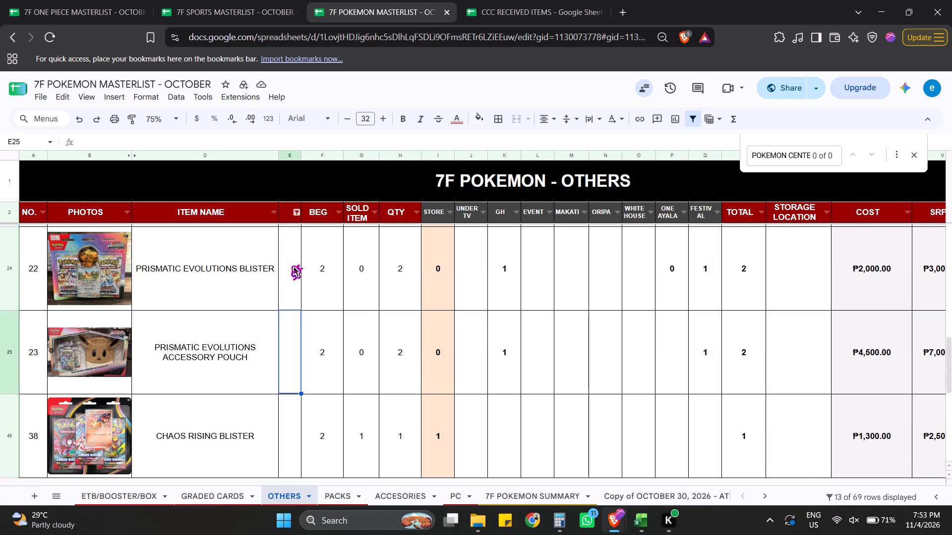
key(0)
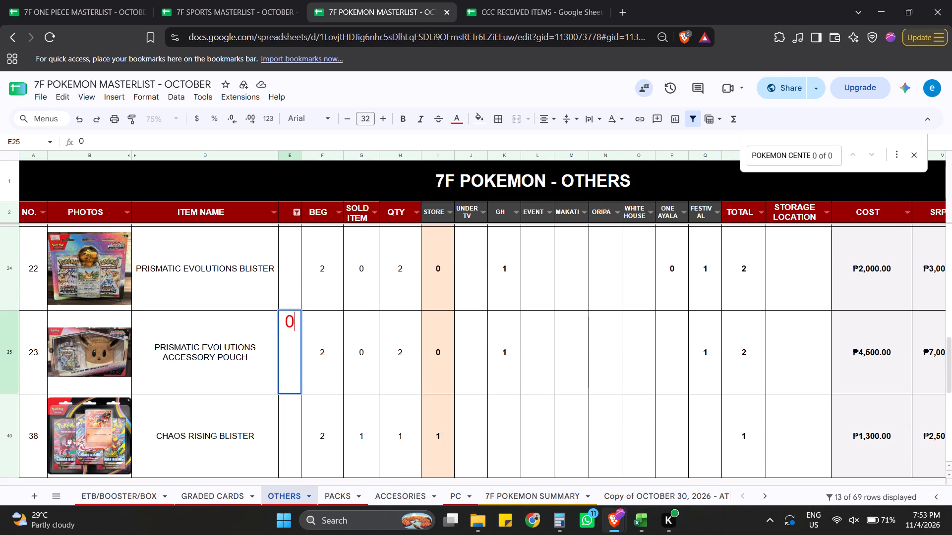
key(Up)
key(0)
key(Up)
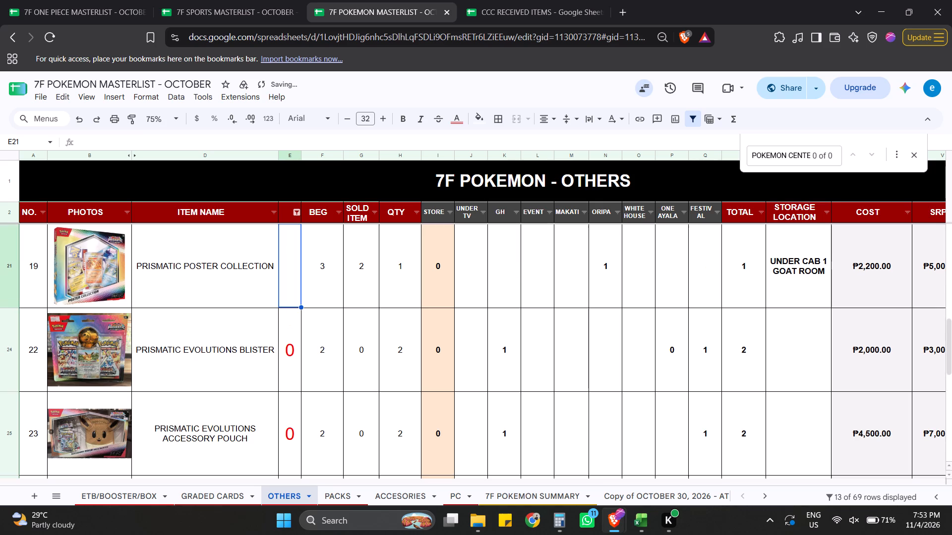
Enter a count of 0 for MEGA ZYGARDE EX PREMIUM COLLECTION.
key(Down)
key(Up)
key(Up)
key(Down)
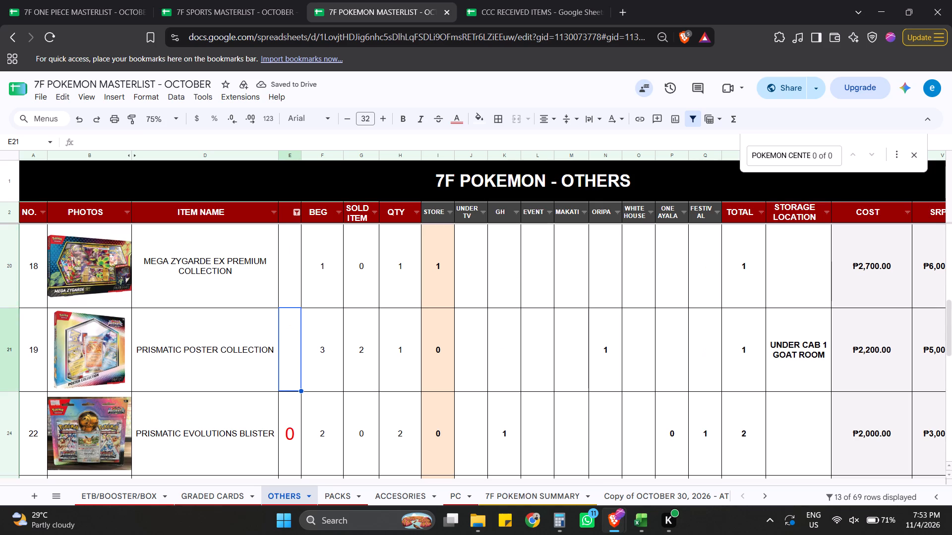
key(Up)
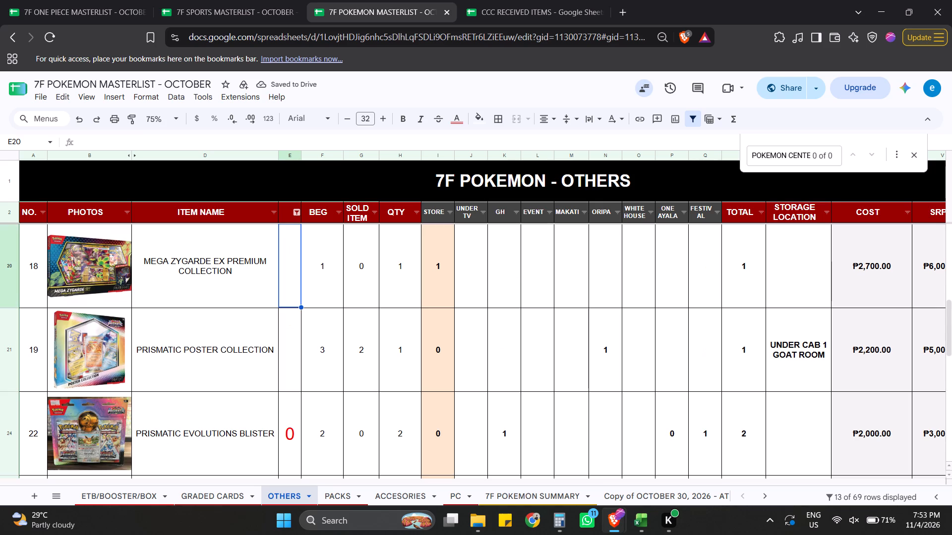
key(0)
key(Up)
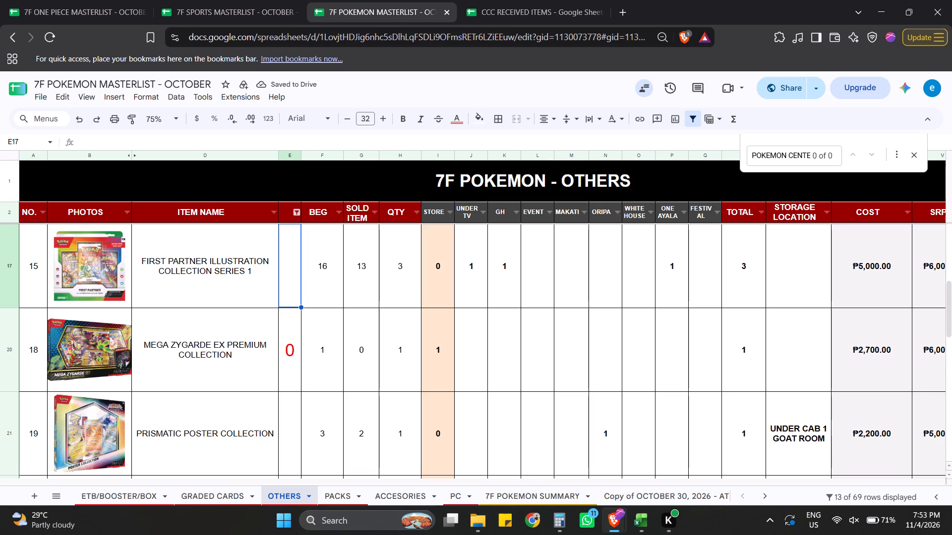
Enter a count of 0 for FIRST PARTNER ILLUSTRATION COLLECTION SERIES 1.
key(0)
key(Down)
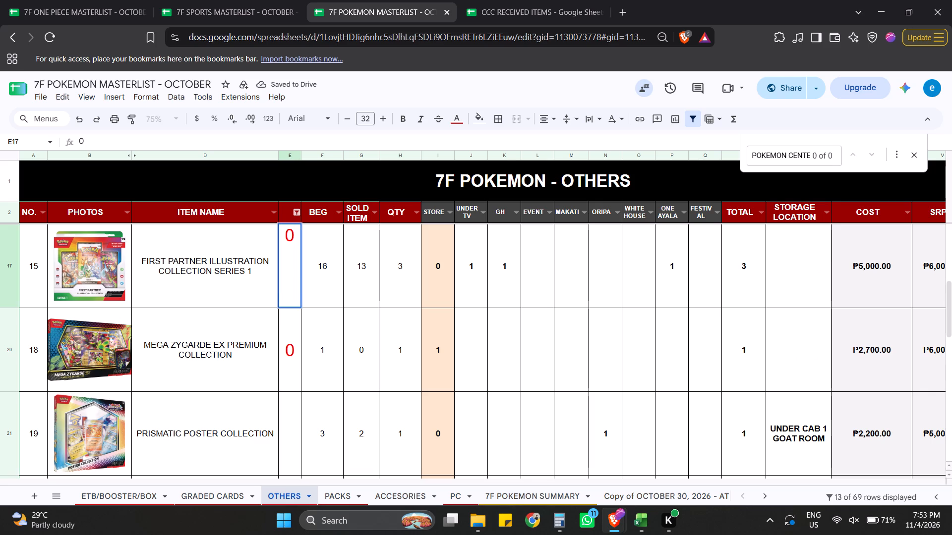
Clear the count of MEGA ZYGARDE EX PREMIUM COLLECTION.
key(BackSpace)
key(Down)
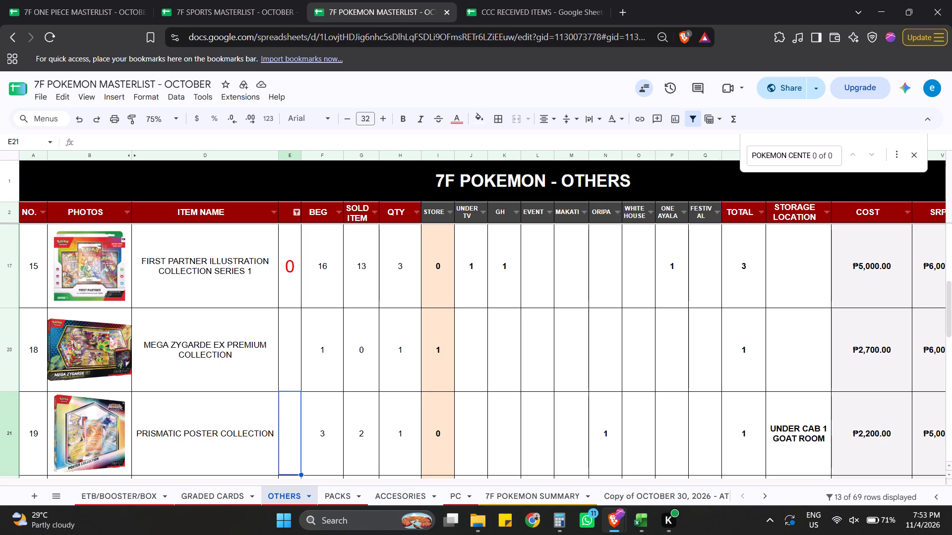
Capture a screenshot of the MEGA ZYGARDE EX PREMIUM COLLECTION row from its number through the storage location.
key(shift+super+s)
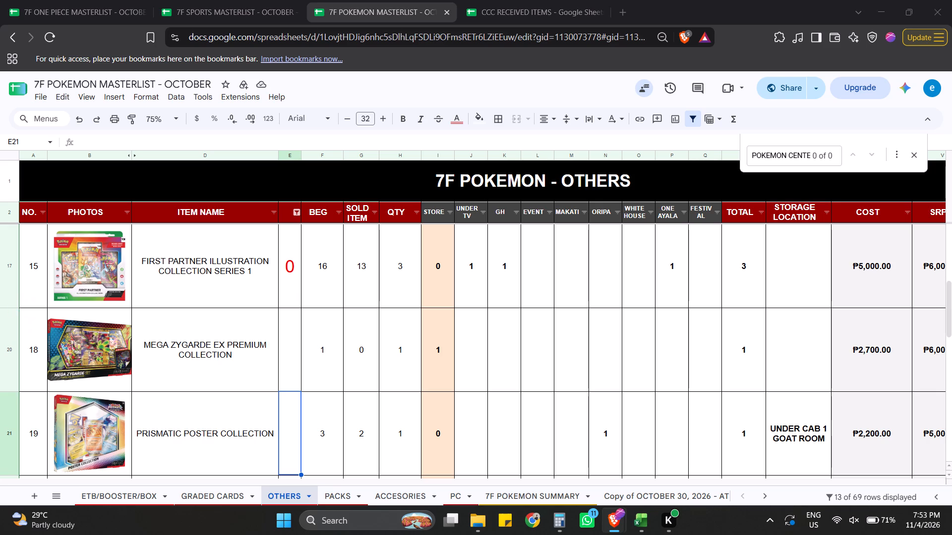
drag(6, 308, 856, 395)
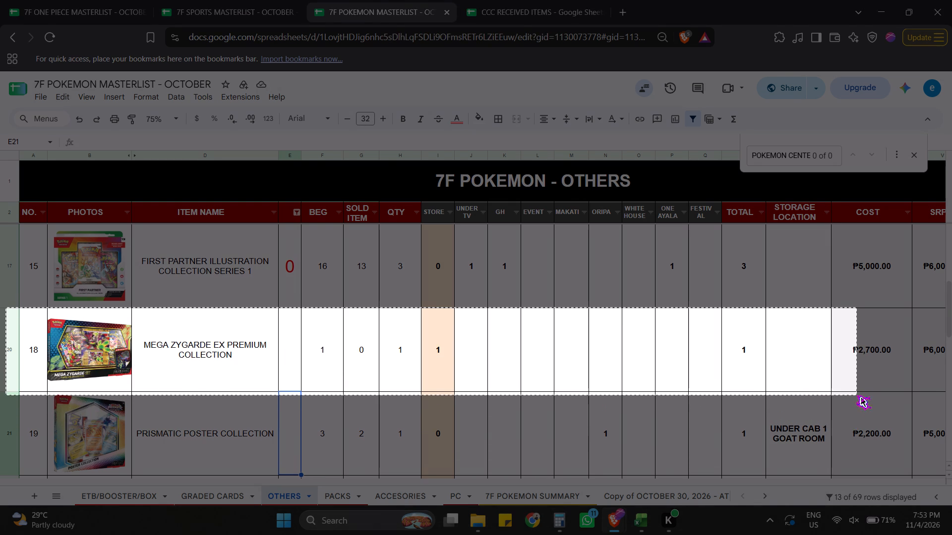
drag(856, 395, 860, 391)
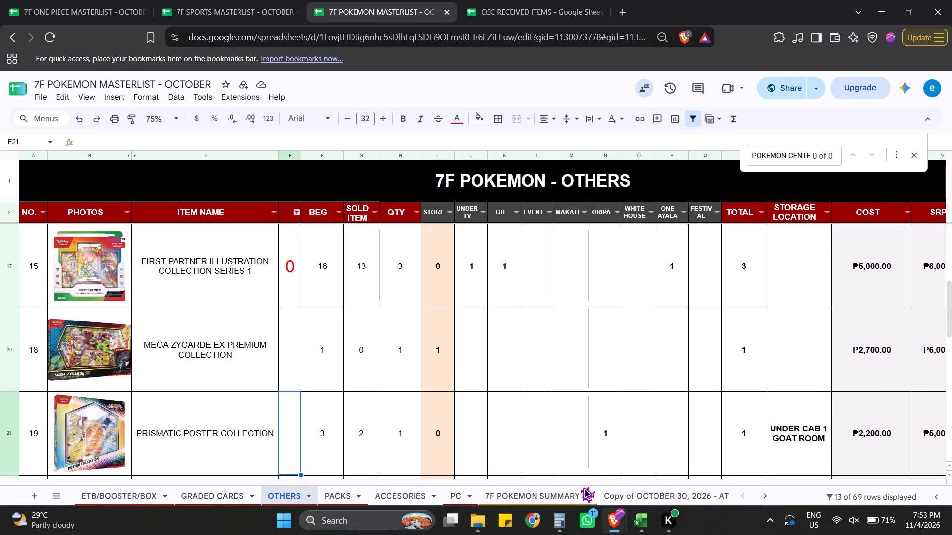
Switch to WhatsApp.
click(580, 520)
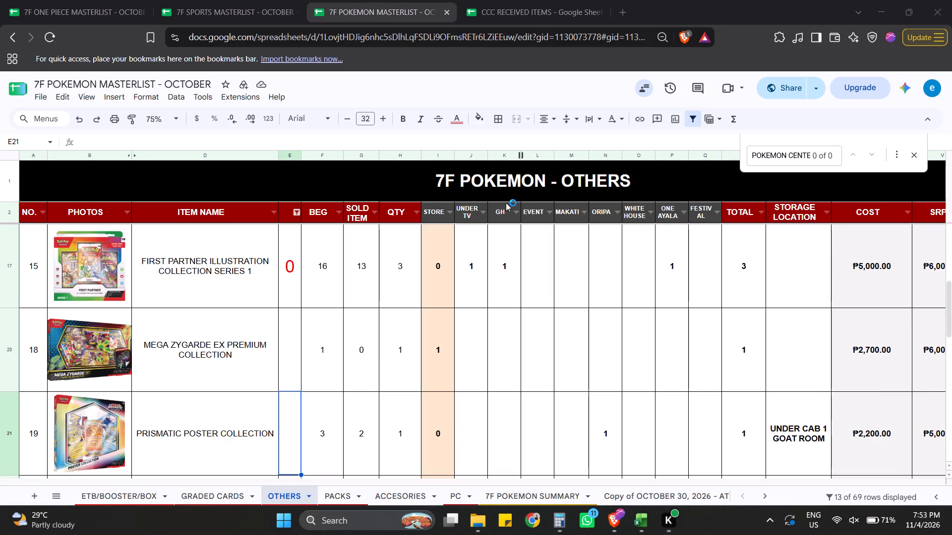
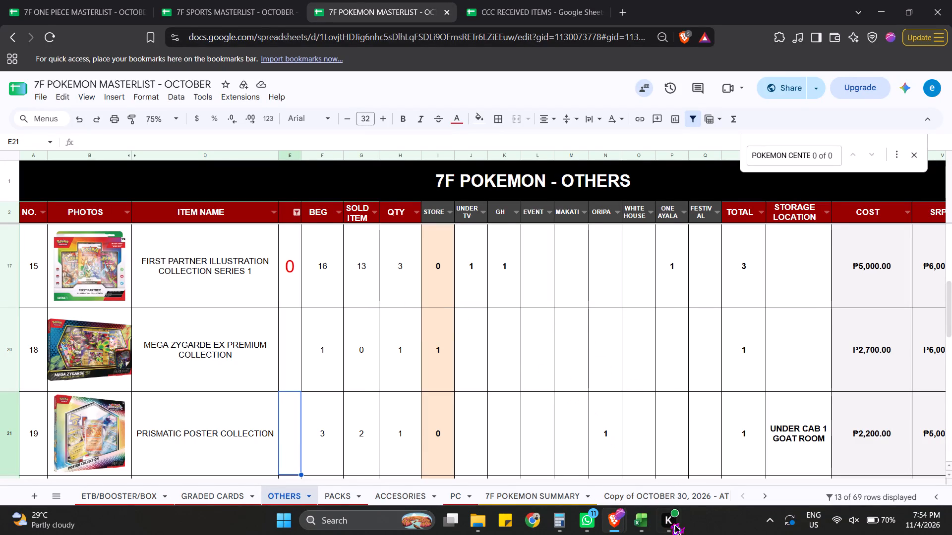
Open the ETB/BOOSTER/BOX sheet of the 7F One Piece October masterlist and close its OP10 search.
click(72, 3)
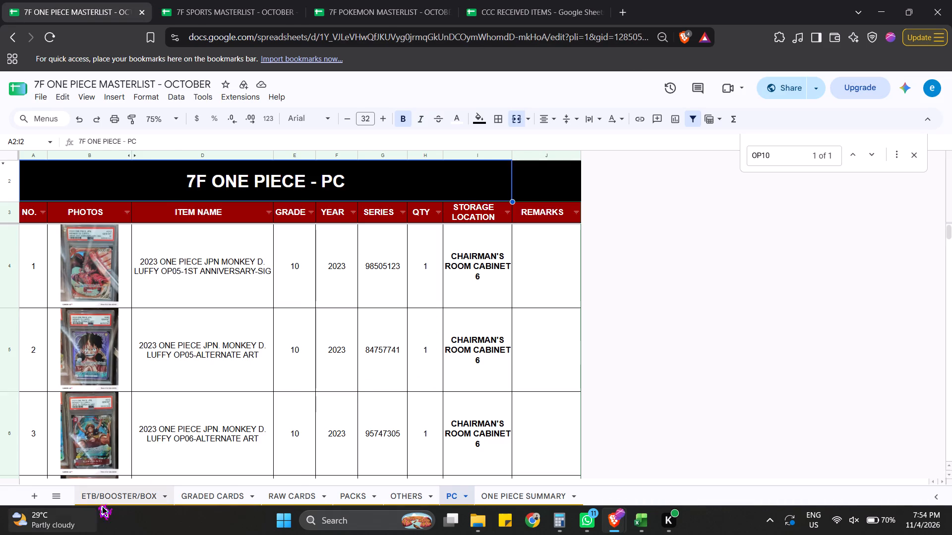
click(98, 504)
scroll(507, 356, up, 2)
scroll(547, 348, up, 13)
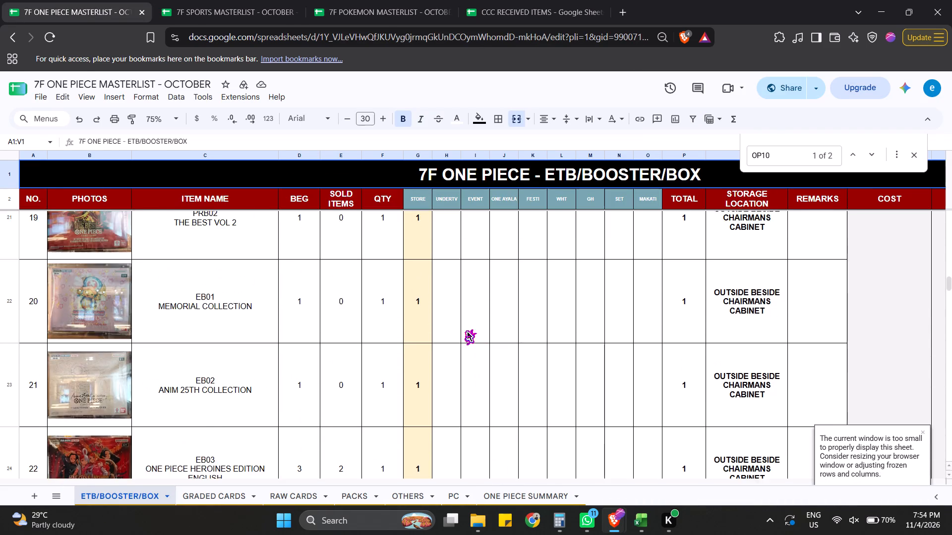
scroll(463, 329, up, 20)
scroll(463, 329, up, 20)
scroll(463, 329, up, 3)
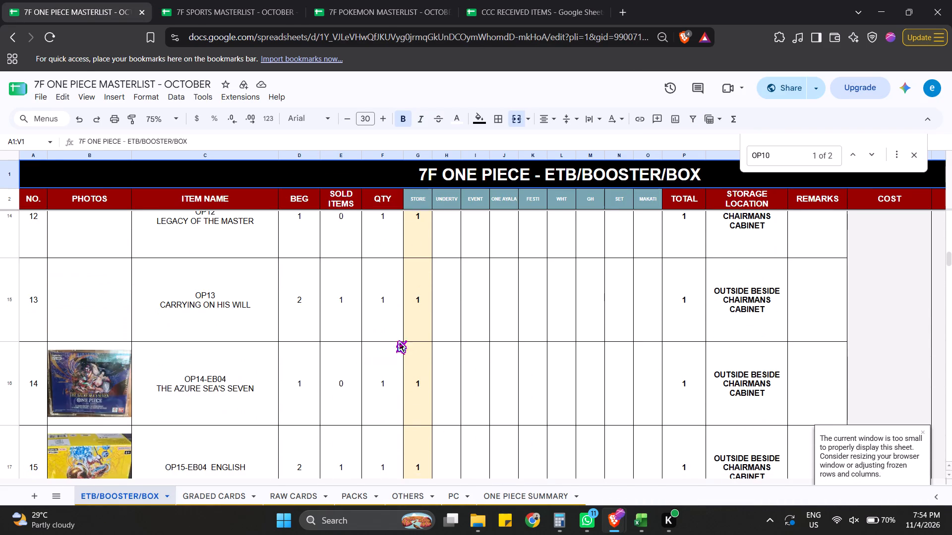
scroll(395, 340, up, 20)
scroll(395, 340, up, 2)
scroll(460, 368, up, 2)
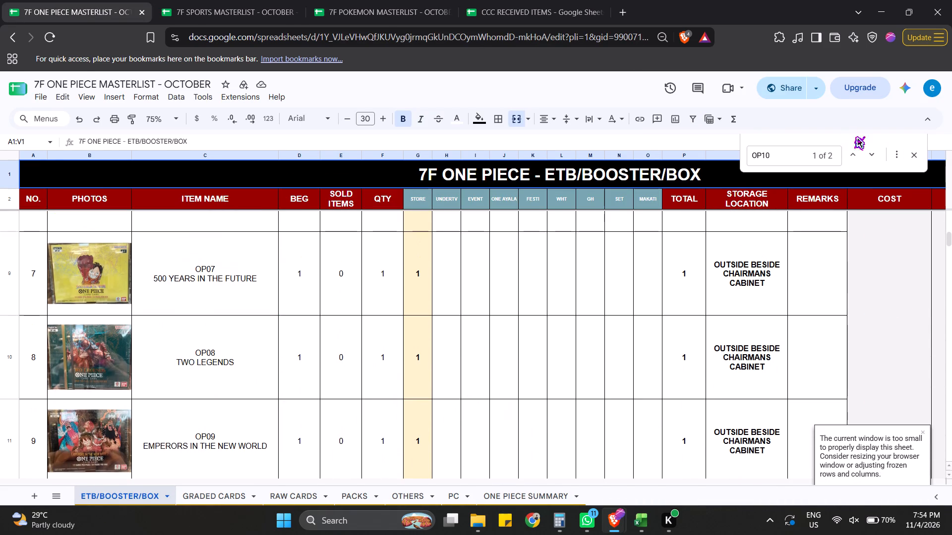
click(912, 150)
scroll(505, 392, up, 9)
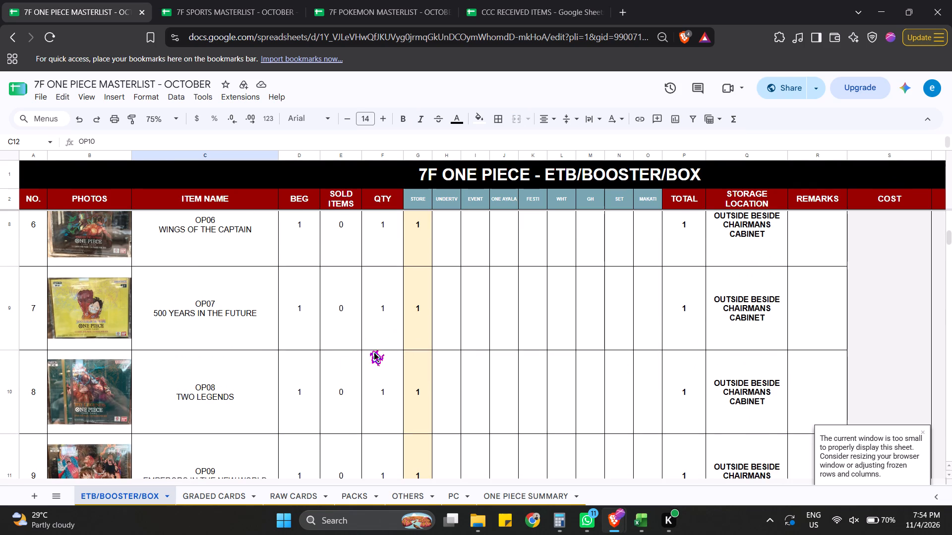
Examine the quantities, per-location counts and storage locations of the tins and treasure chests on the One Piece OTHERS sheet.
click(408, 502)
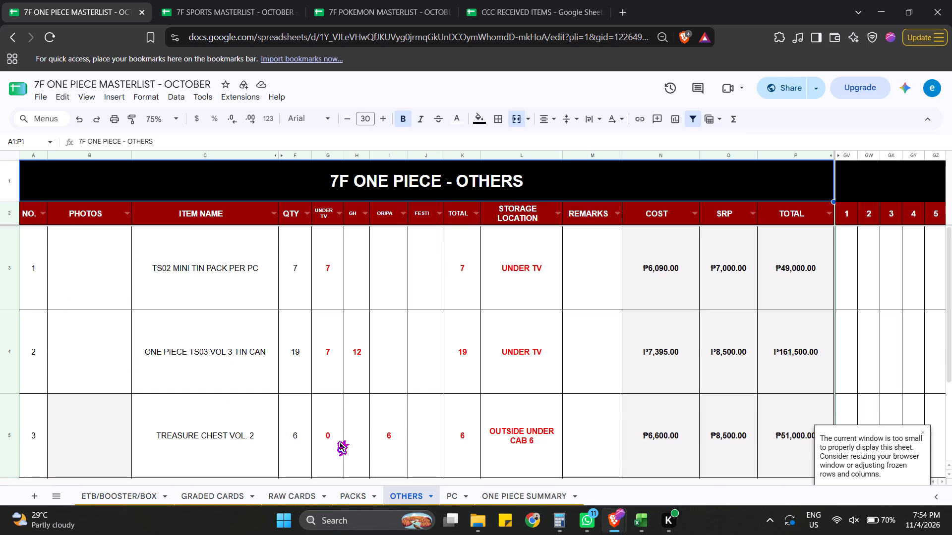
scroll(432, 409, up, 11)
click(297, 264)
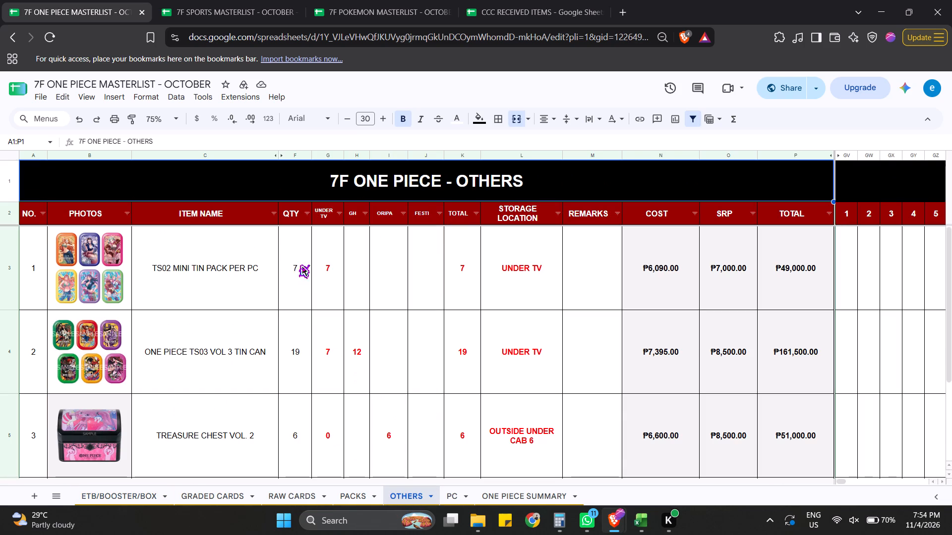
scroll(302, 285, down, 13)
scroll(335, 322, down, 1)
scroll(335, 345, up, 5)
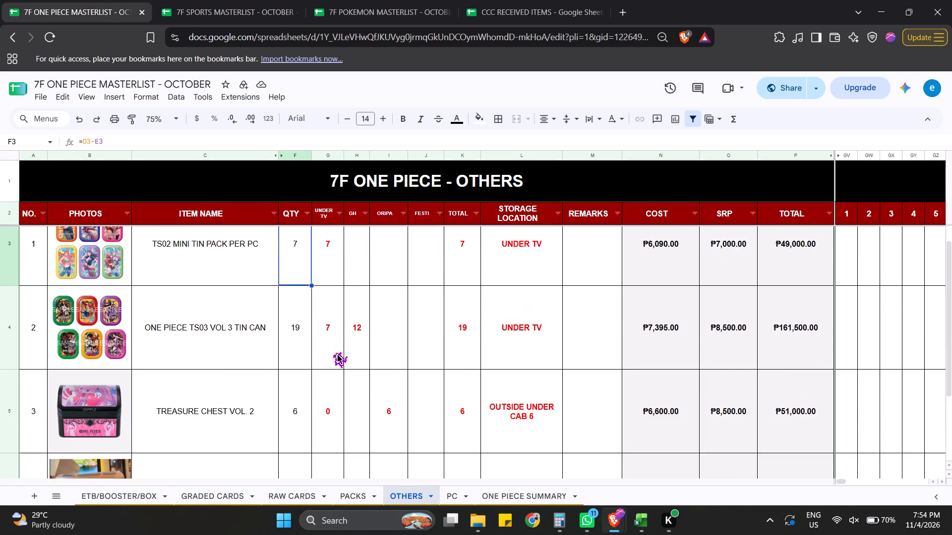
scroll(333, 352, up, 14)
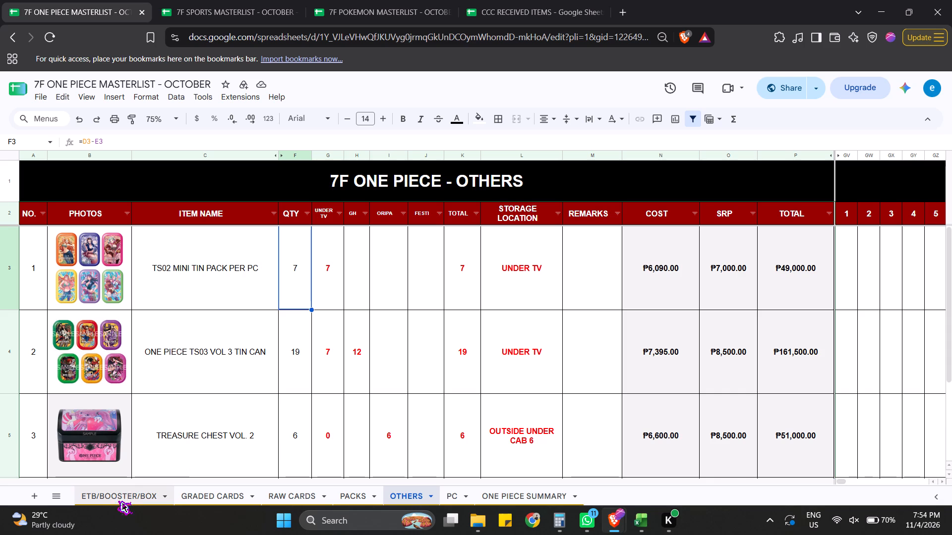
scroll(355, 406, down, 5)
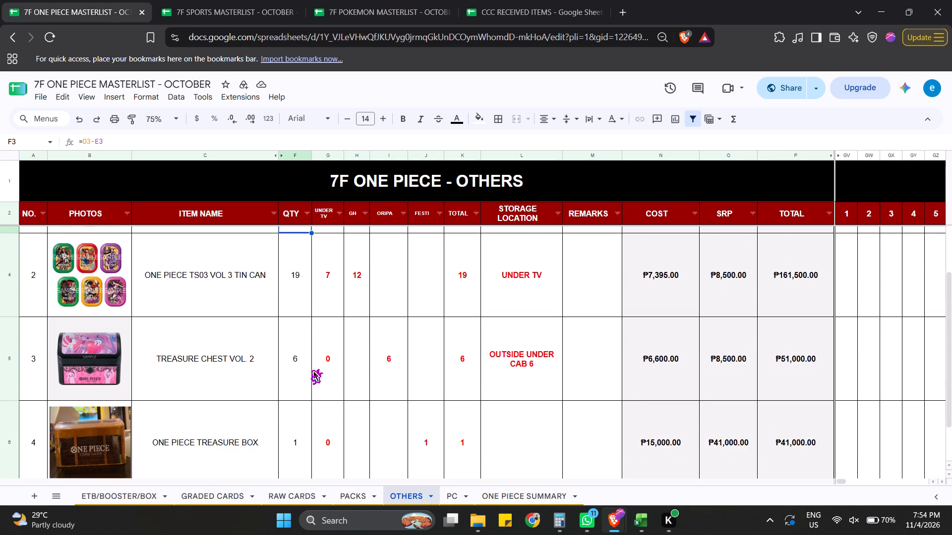
click(301, 367)
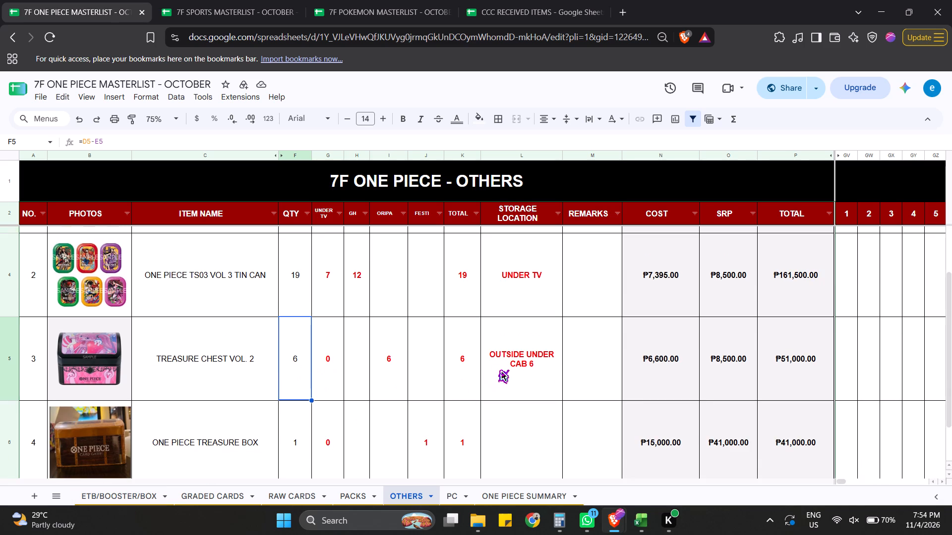
click(497, 369)
Return to the One Piece ETB/BOOSTER/BOX sheet and review the sealed box rows from OP01 through EB03 for counts and storage locations.
click(136, 501)
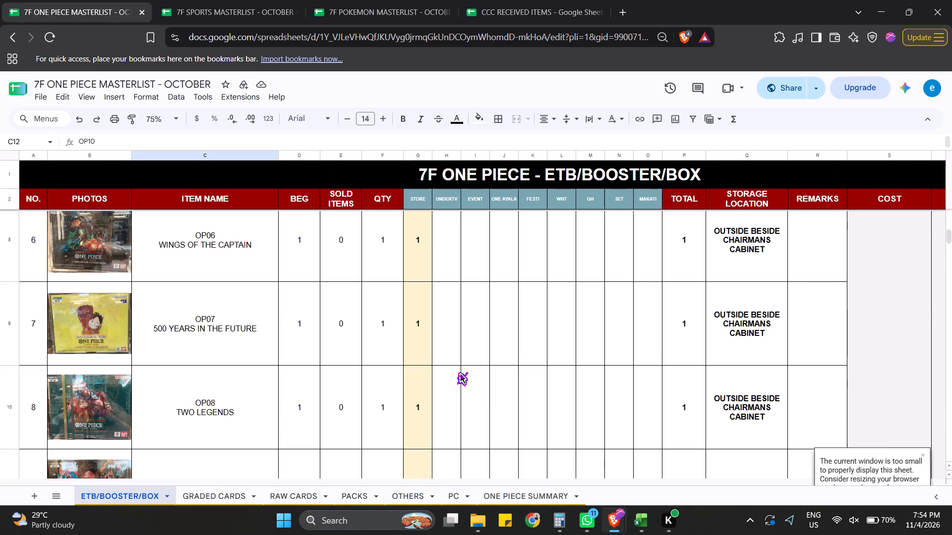
scroll(456, 357, up, 4)
scroll(357, 311, up, 5)
scroll(315, 246, up, 4)
scroll(411, 277, up, 6)
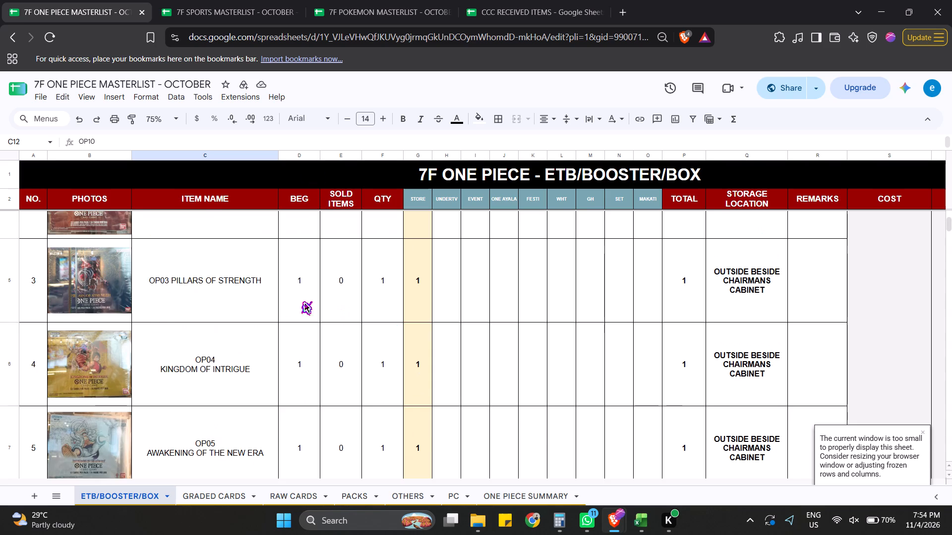
scroll(327, 320, up, 12)
scroll(322, 417, up, 14)
scroll(393, 360, down, 2)
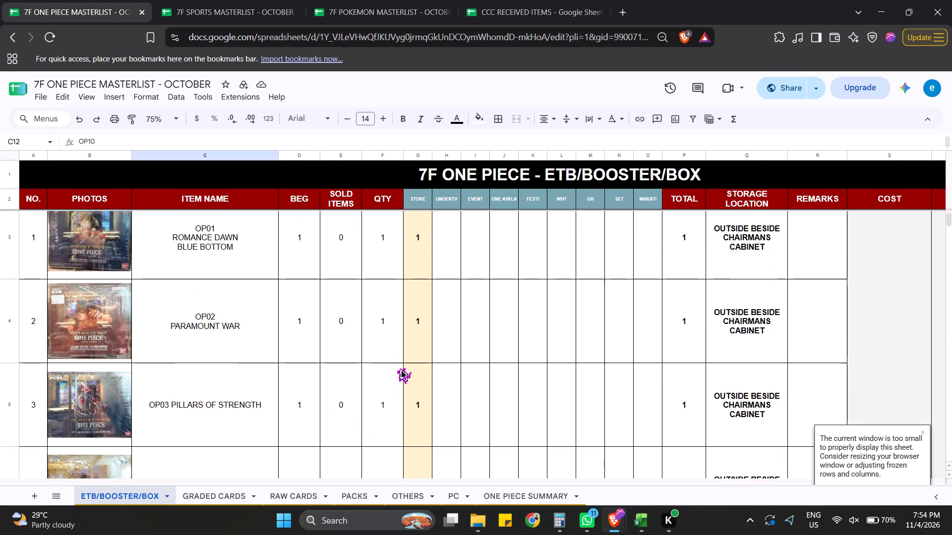
scroll(397, 368, down, 20)
scroll(397, 368, down, 20)
scroll(397, 368, down, 10)
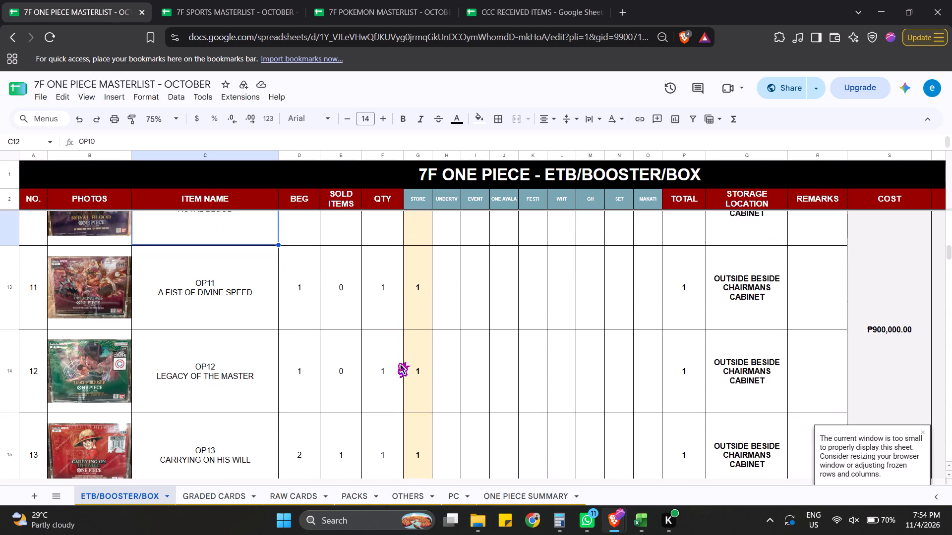
scroll(396, 361, down, 5)
scroll(396, 358, down, 20)
scroll(396, 358, down, 3)
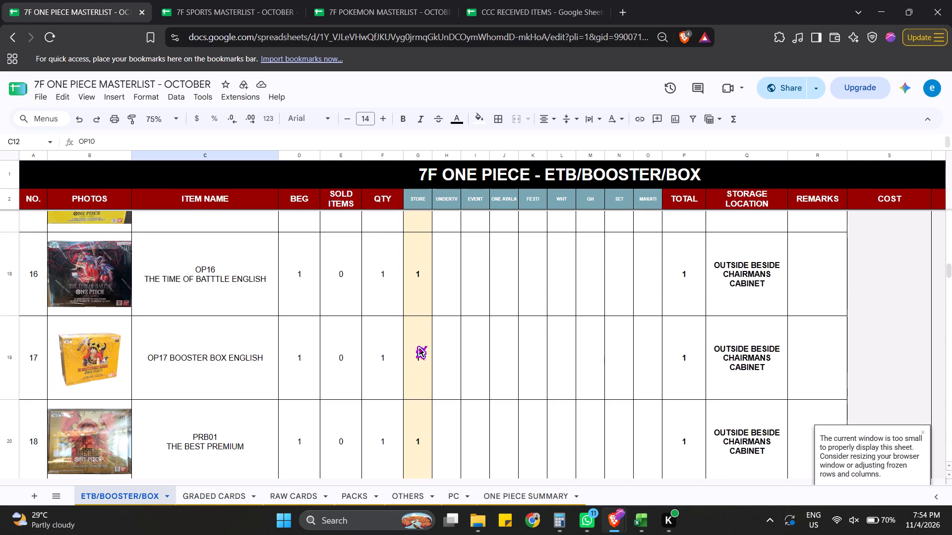
scroll(415, 345, down, 16)
scroll(412, 340, down, 17)
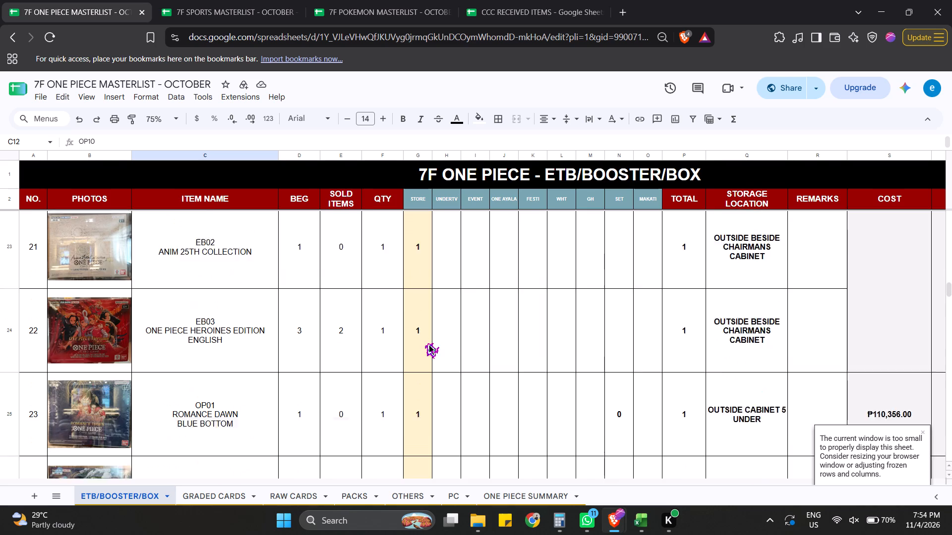
scroll(424, 340, down, 7)
Check the store count, total, storage location and remarks cells of the second set of OP01, OP10, OP11 and OP13 boxes.
scroll(426, 342, up, 5)
scroll(425, 340, down, 6)
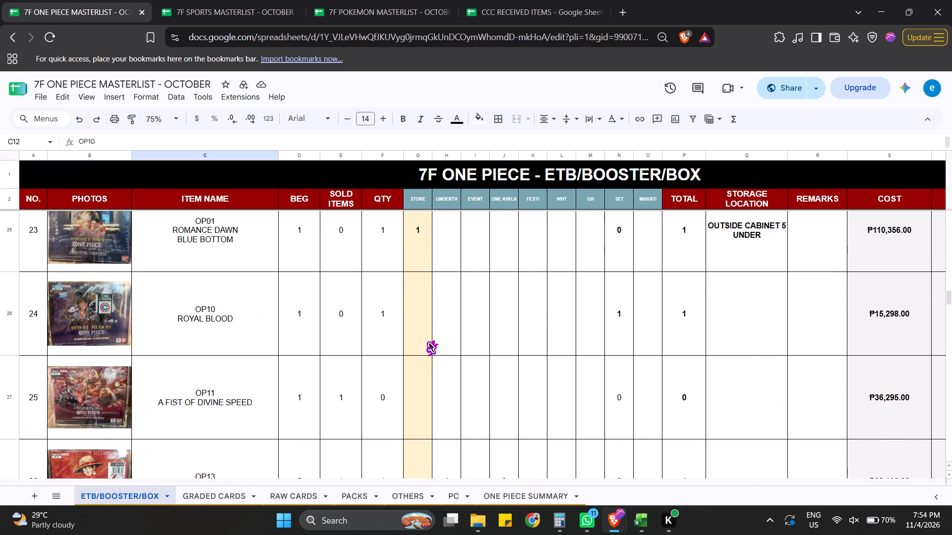
scroll(426, 350, down, 5)
scroll(425, 352, up, 4)
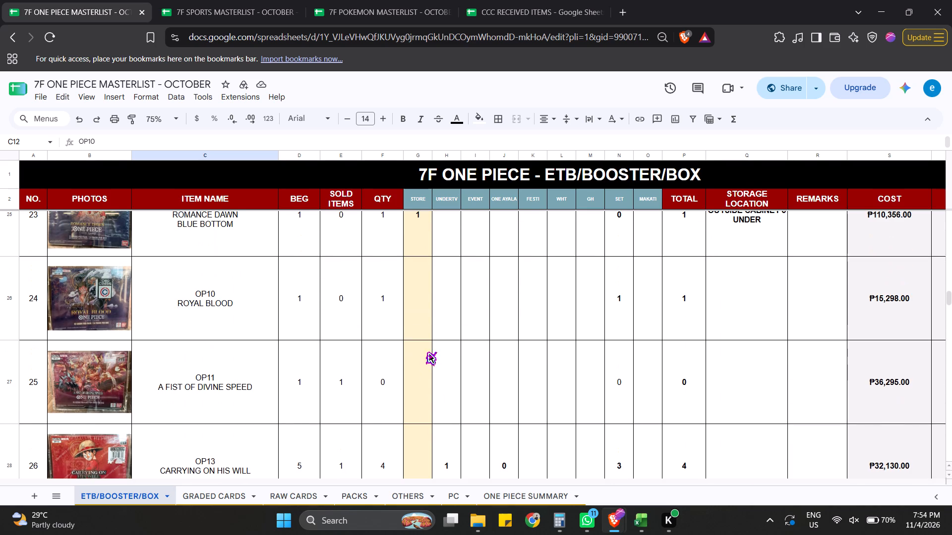
scroll(424, 353, up, 1)
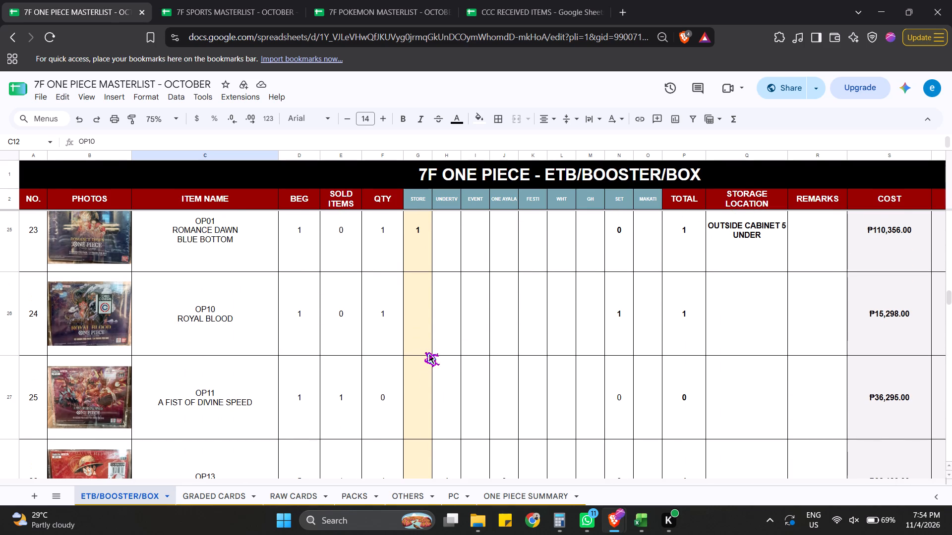
scroll(424, 352, down, 7)
scroll(499, 373, up, 5)
scroll(424, 485, up, 1)
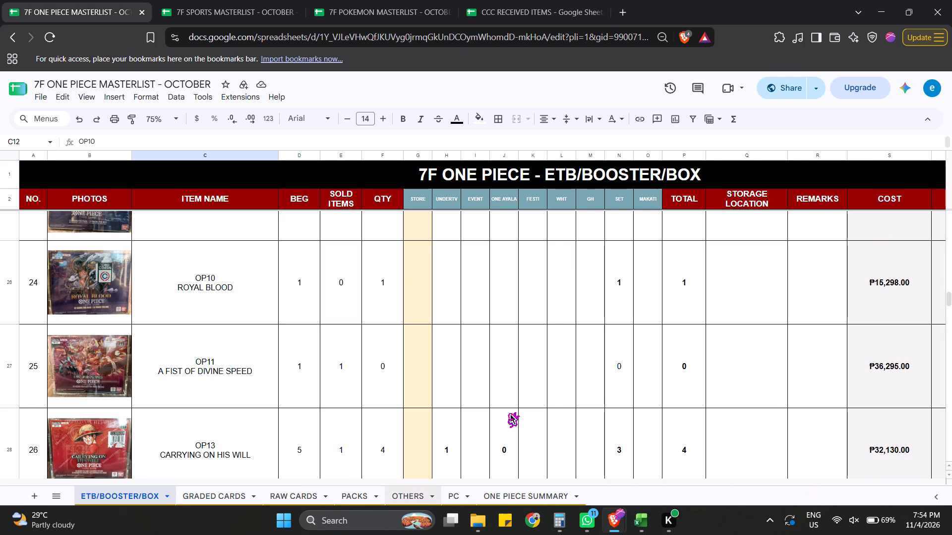
click(680, 360)
key(Right)
key(Right)
key(Right)
key(Left)
key(Left)
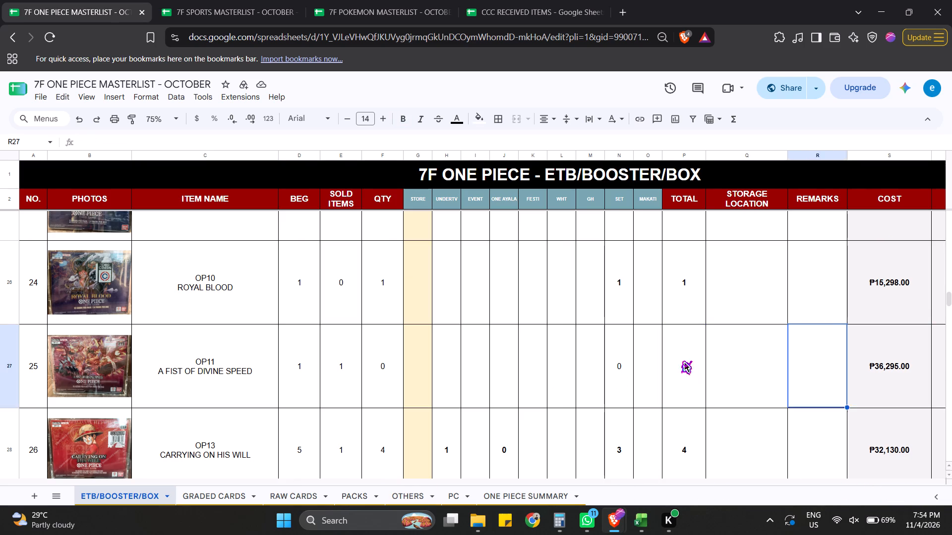
key(Left)
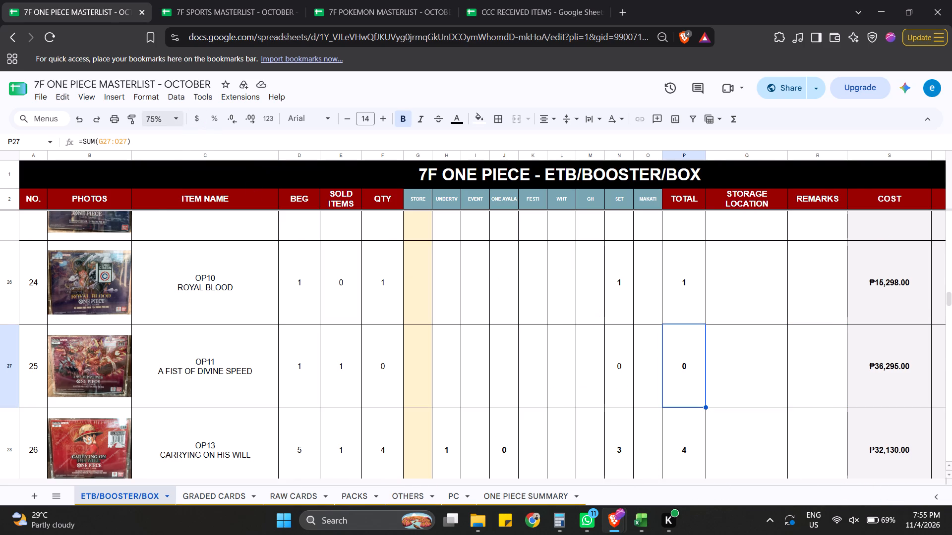
Review the store counts, totals and storage locations of the box rows from OP11 A FIST OF DIVINE SPEED down to EB-01 JAPANESE MEMORIAL COLLECTION.
click(170, 118)
click(166, 140)
click(390, 354)
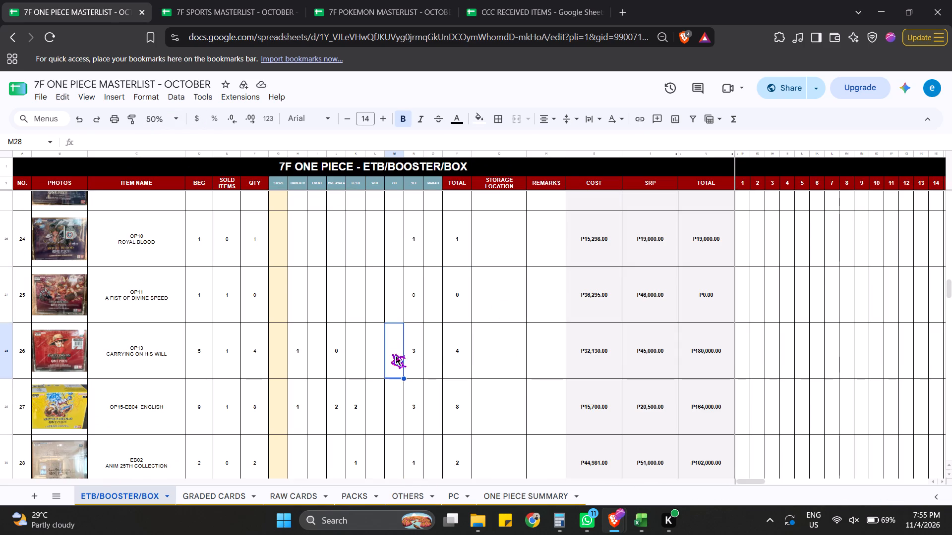
scroll(442, 339, up, 3)
click(417, 325)
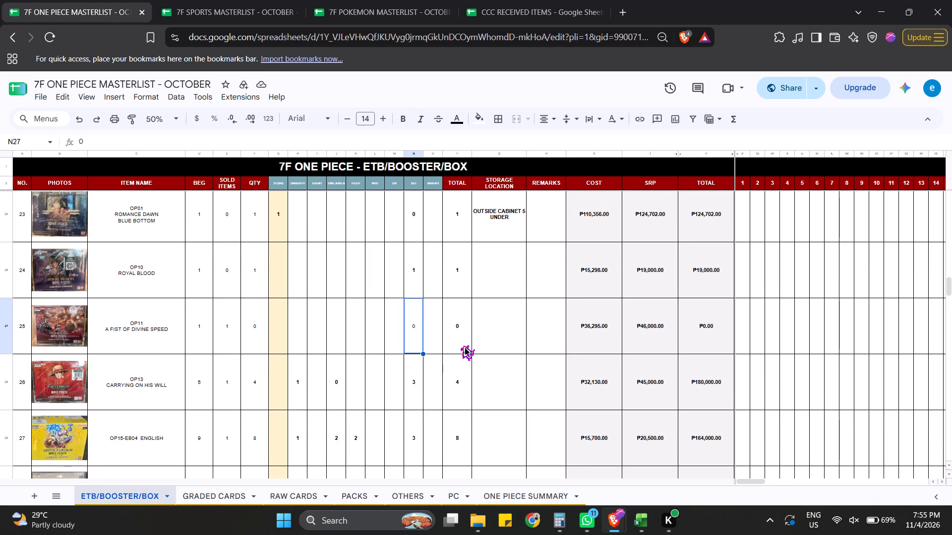
click(462, 343)
scroll(441, 356, down, 8)
click(460, 307)
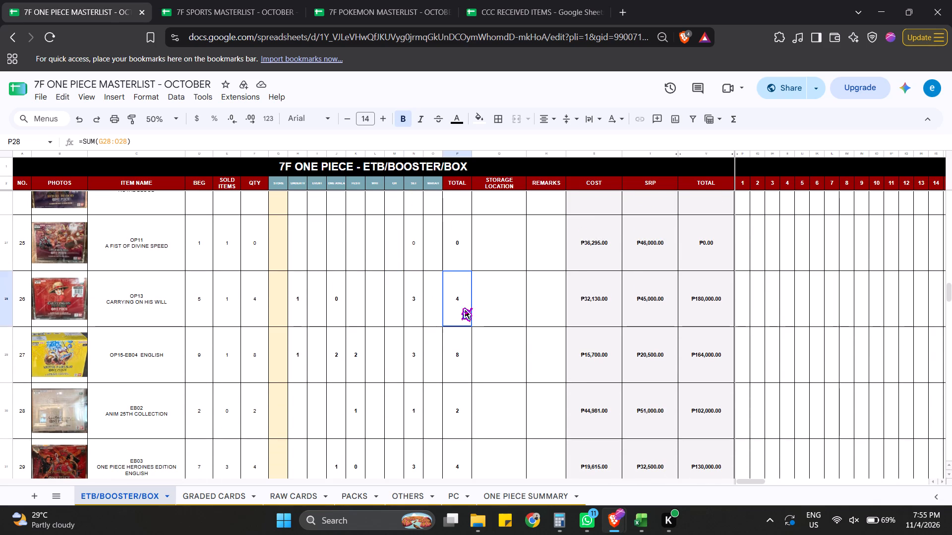
click(289, 302)
click(278, 318)
click(293, 388)
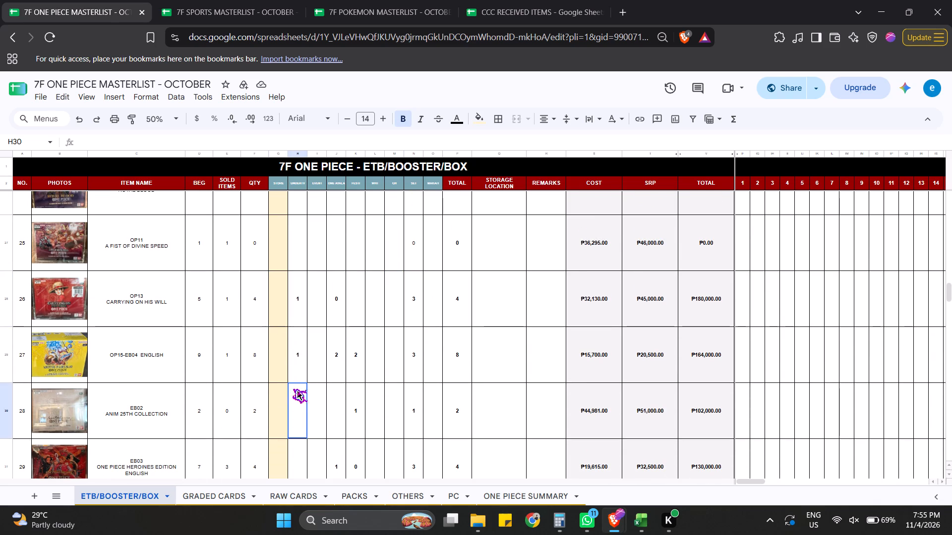
click(278, 350)
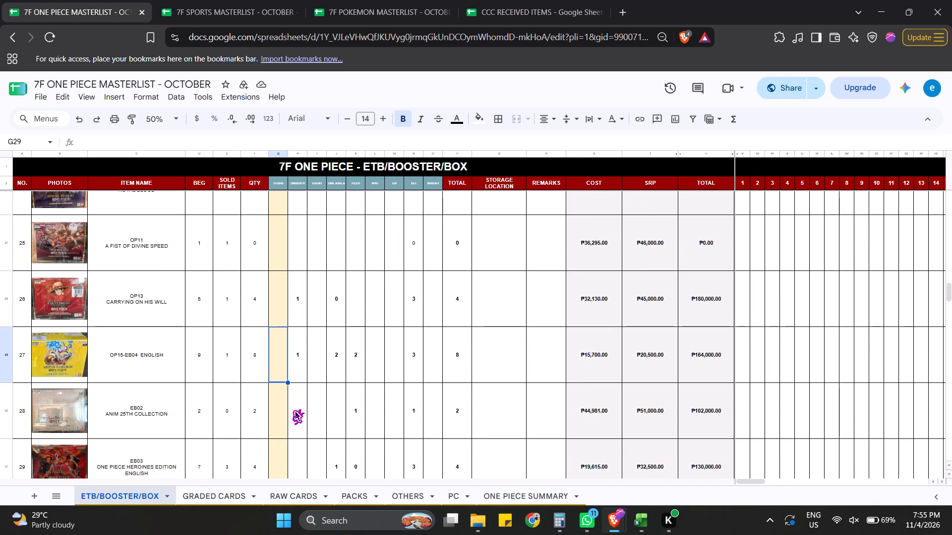
scroll(286, 411, down, 6)
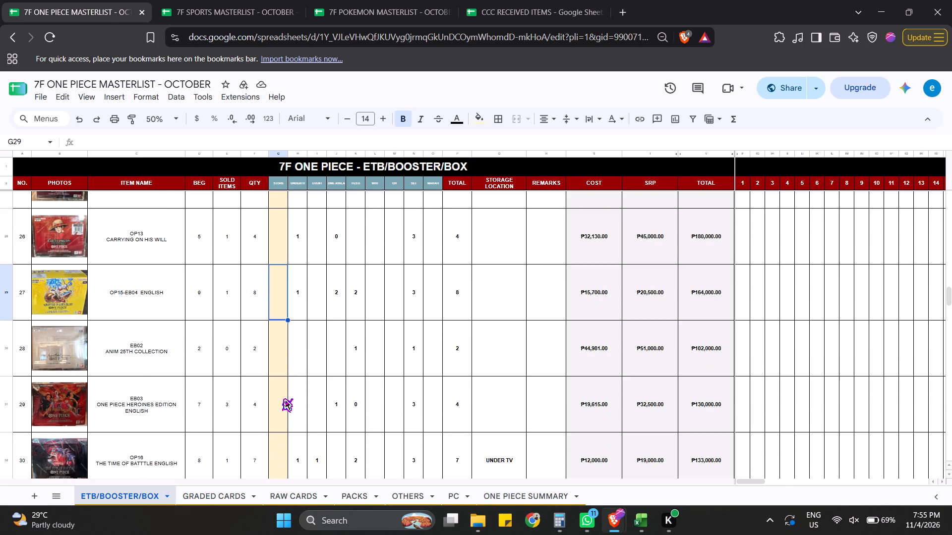
scroll(281, 396, down, 17)
scroll(282, 389, down, 6)
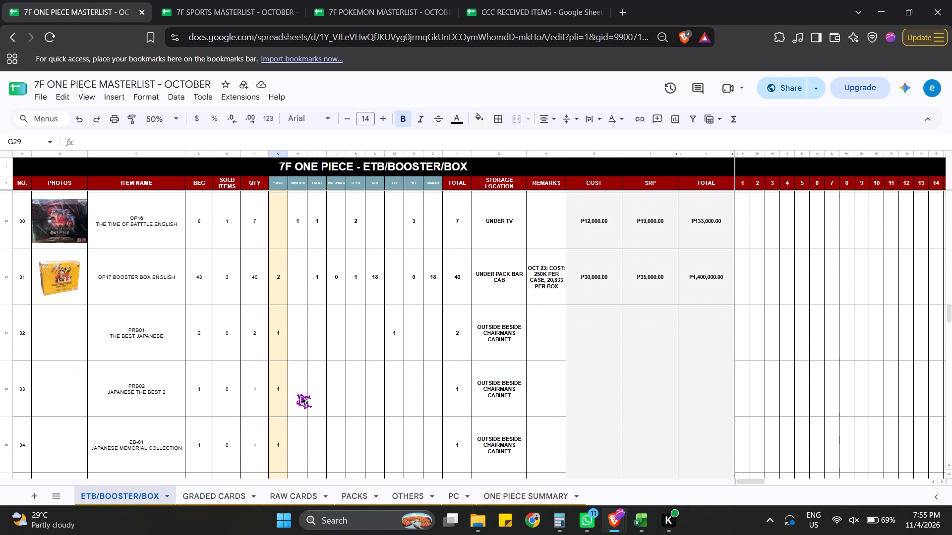
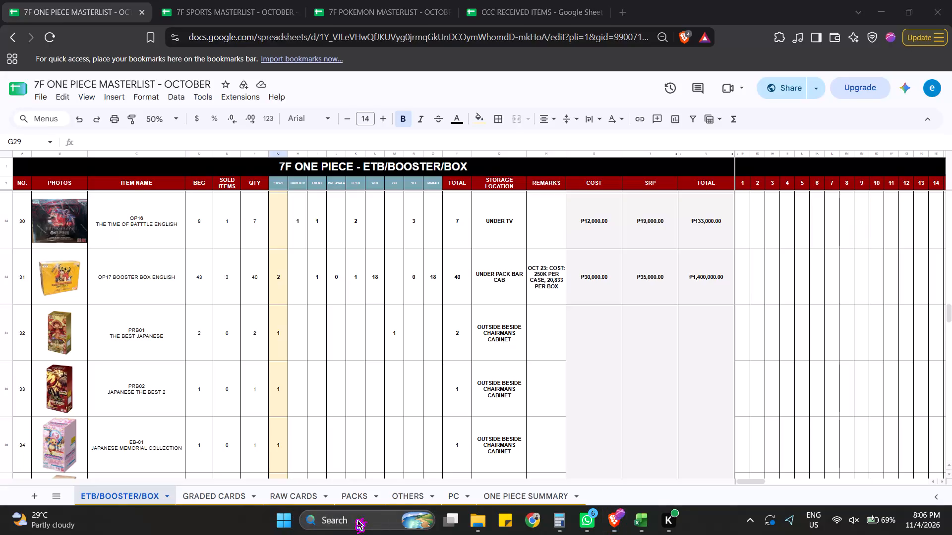
Search the computer for AnyDesk and open the AnyDesk app.
key(a)
text(NY)
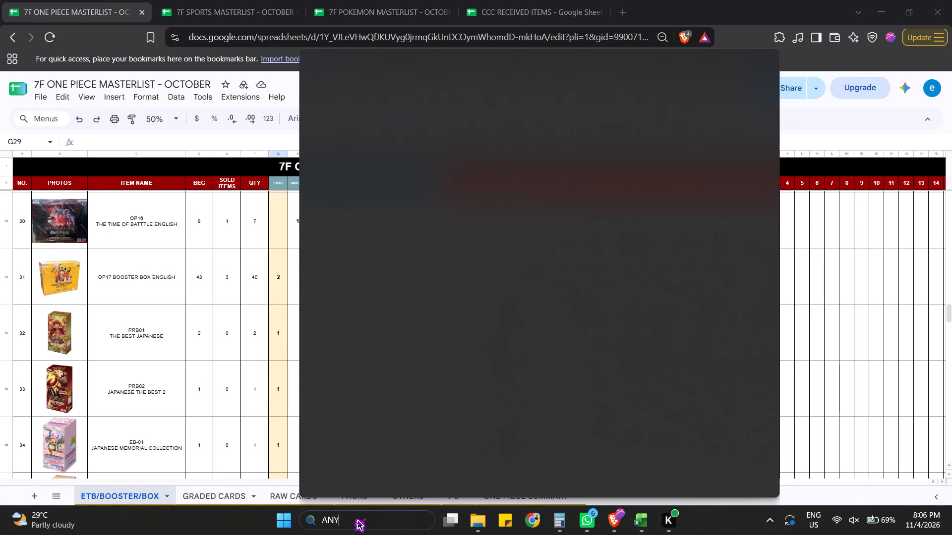
click(413, 144)
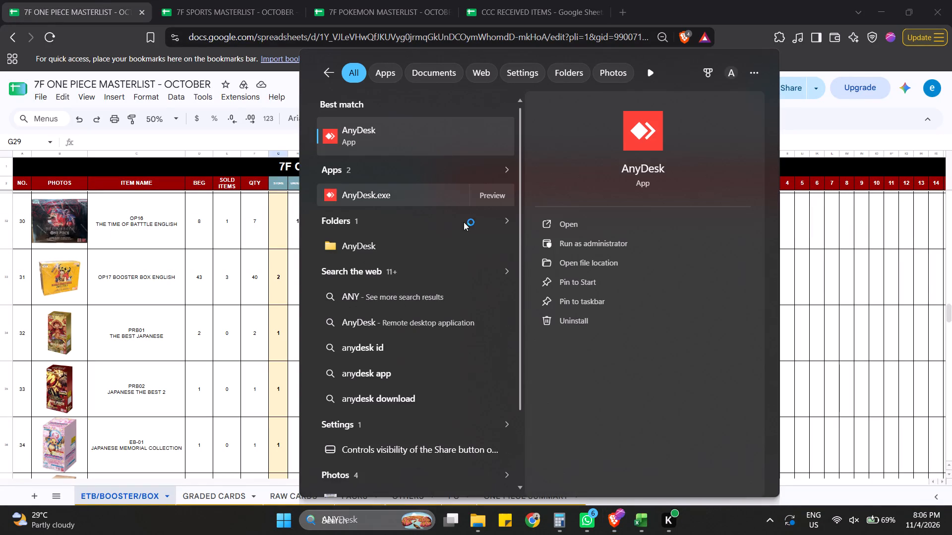